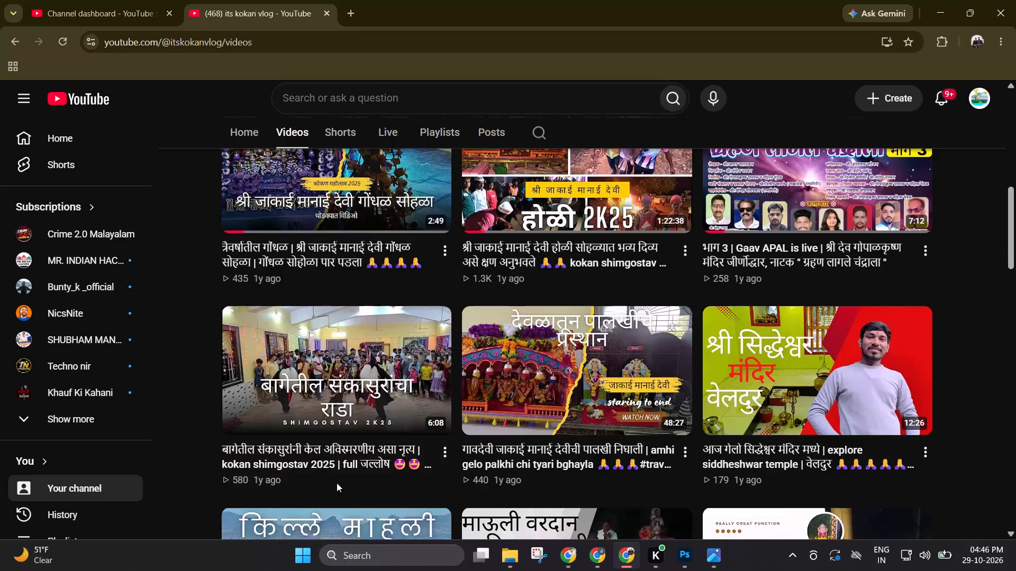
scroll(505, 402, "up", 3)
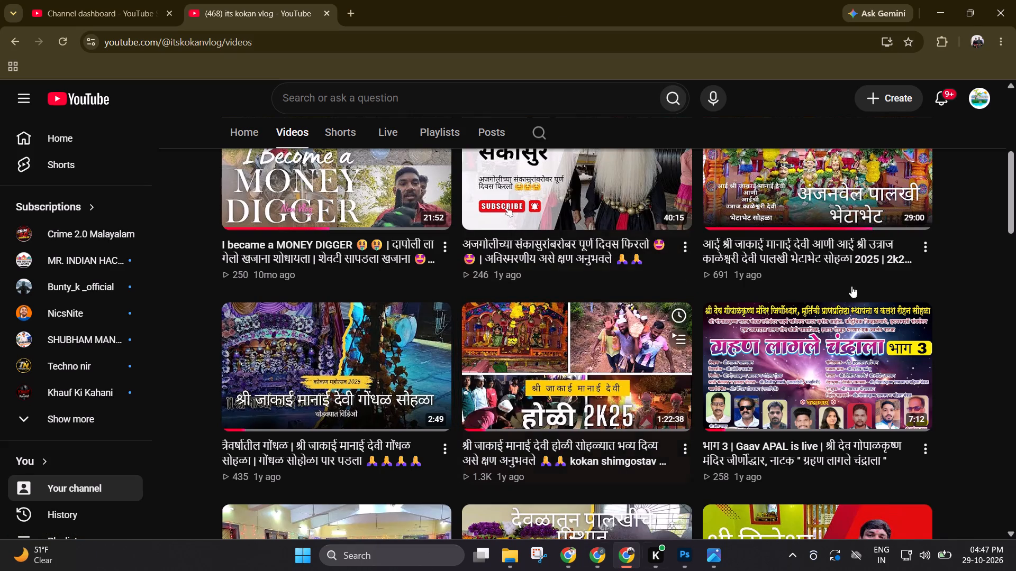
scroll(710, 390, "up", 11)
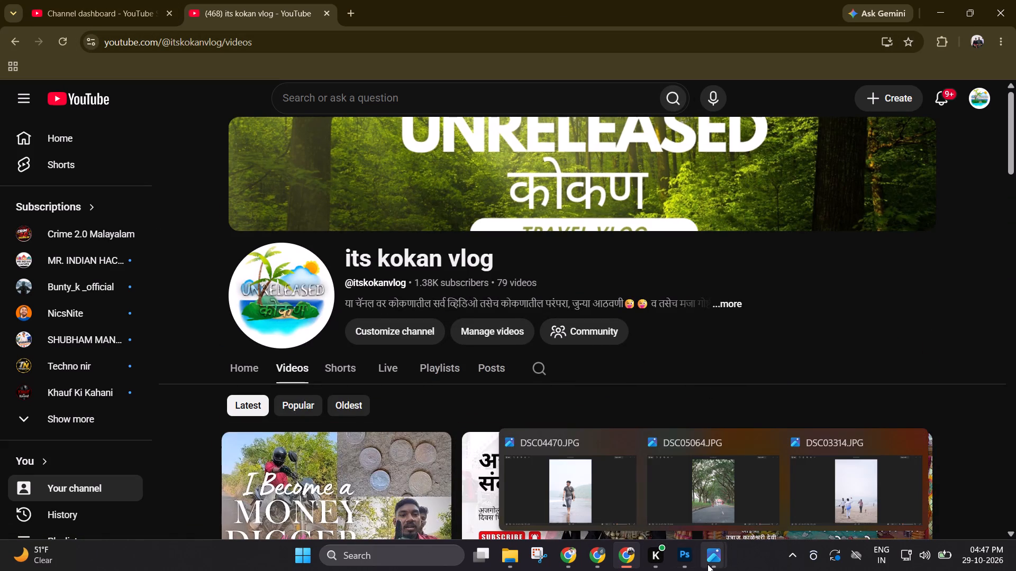
Close the three open photo windows, DSC04470, DSC05064 and DSC03314.
left_click(625, 443)
left_click(710, 439)
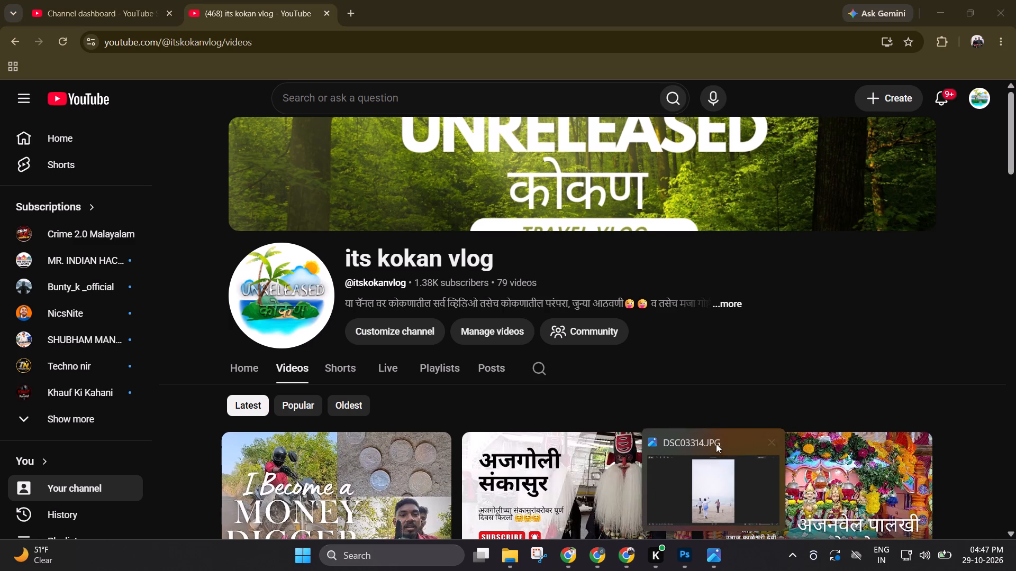
left_click(764, 437)
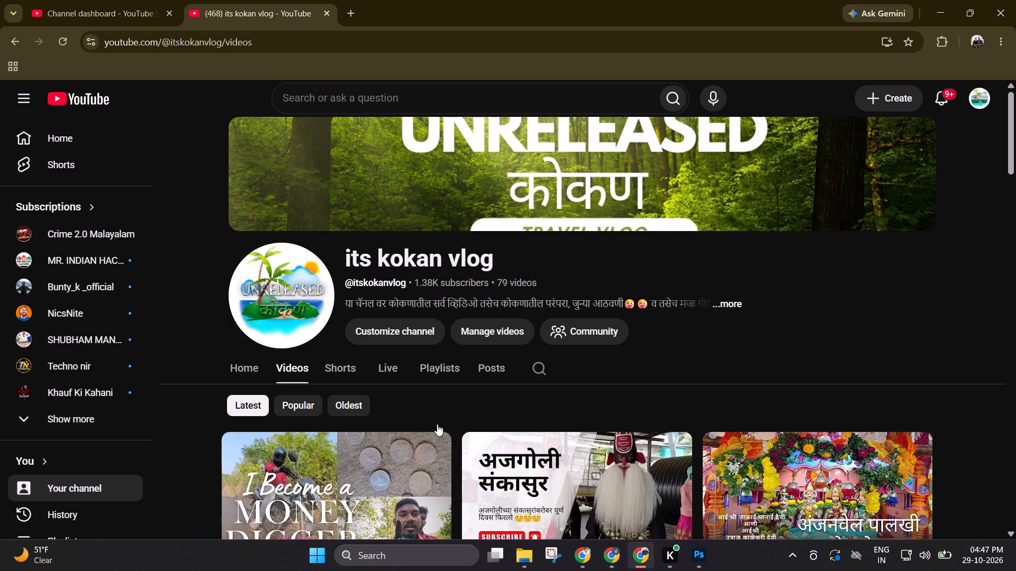
Start a new video upload to the channel with the file Apna Vlog from the VLOG folder on the SDXC (E:) drive.
left_click(892, 114)
left_click(893, 100)
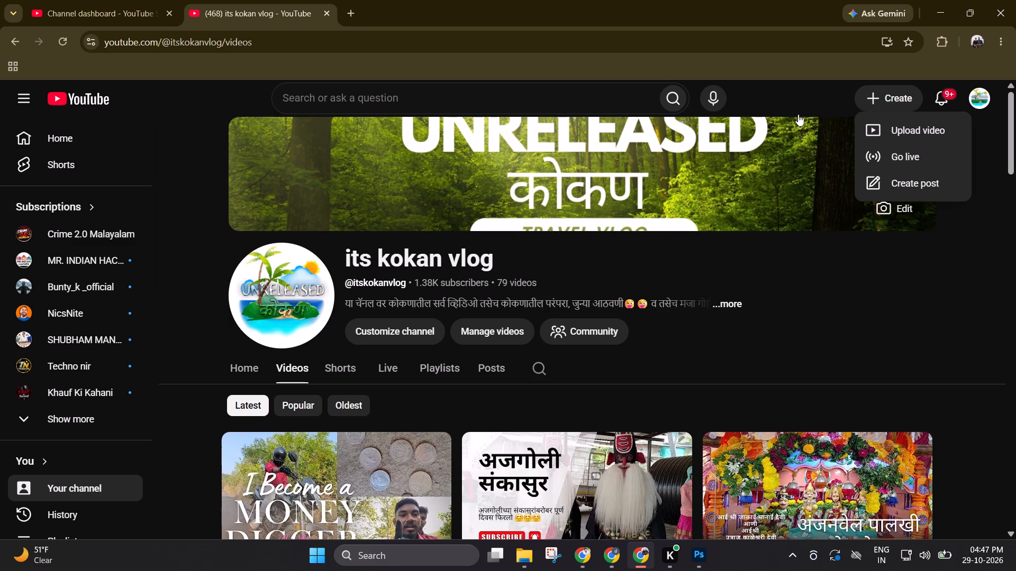
left_click(923, 283)
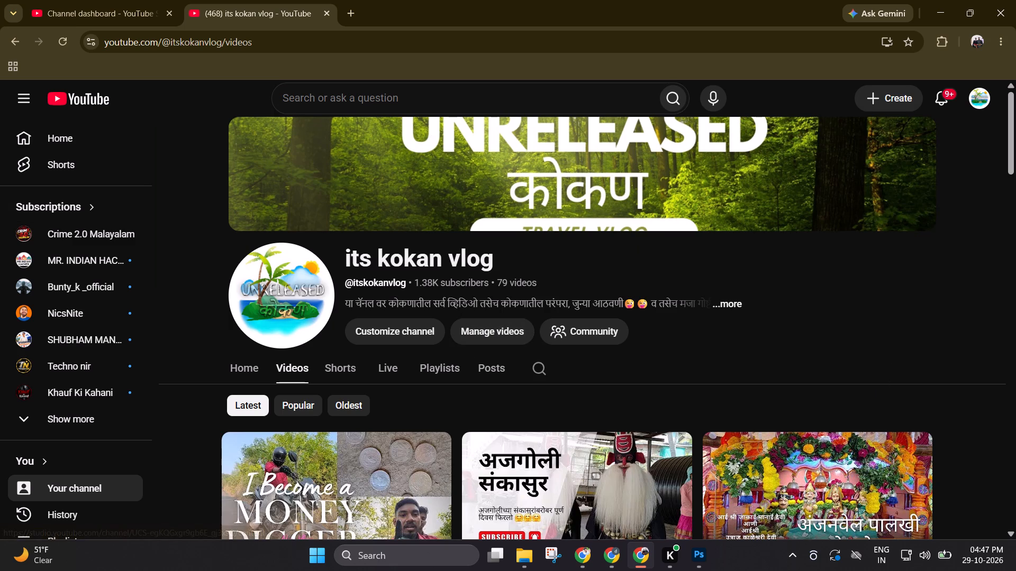
left_click(897, 94)
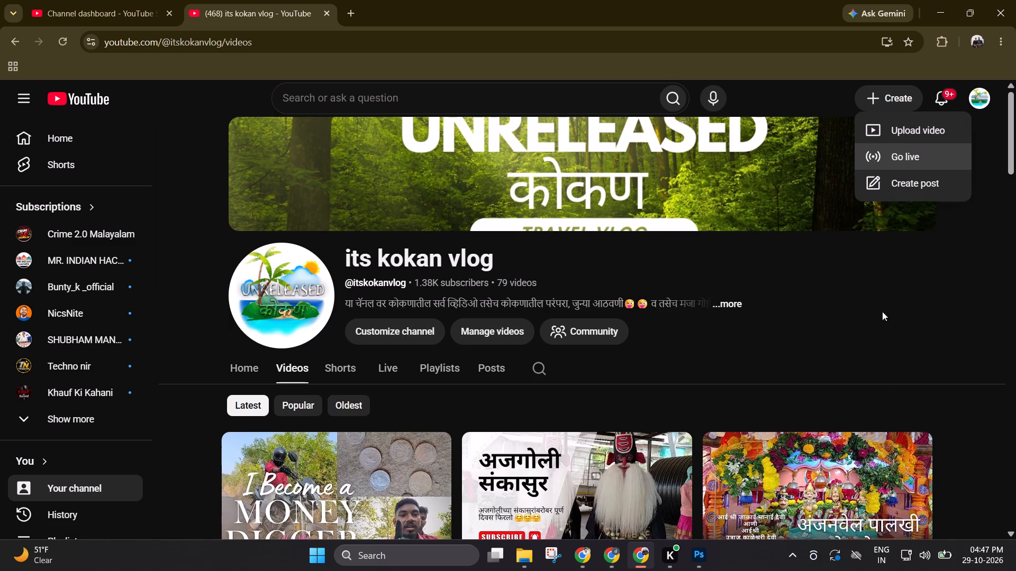
left_click(890, 130)
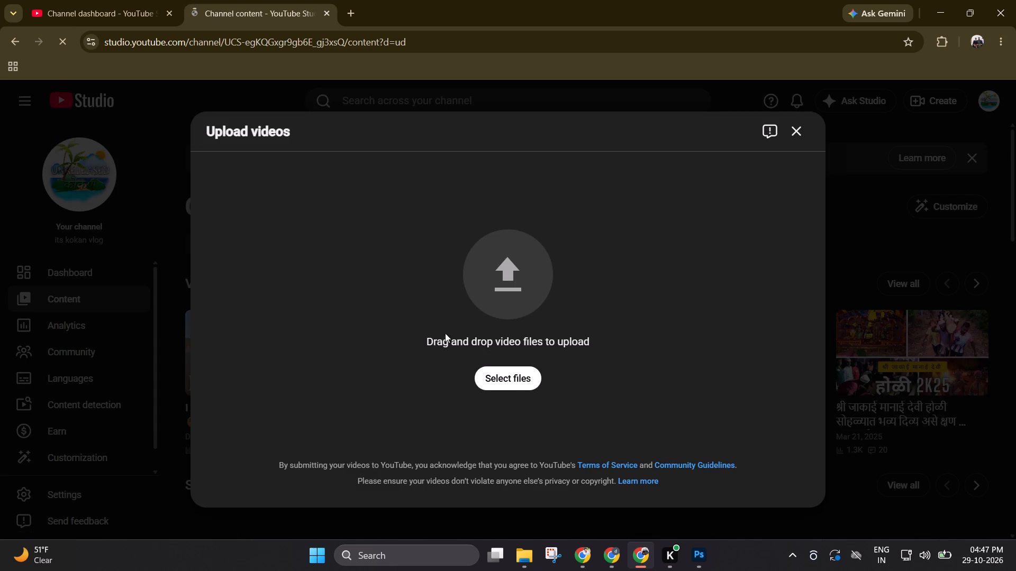
left_click(512, 391)
left_click(519, 371)
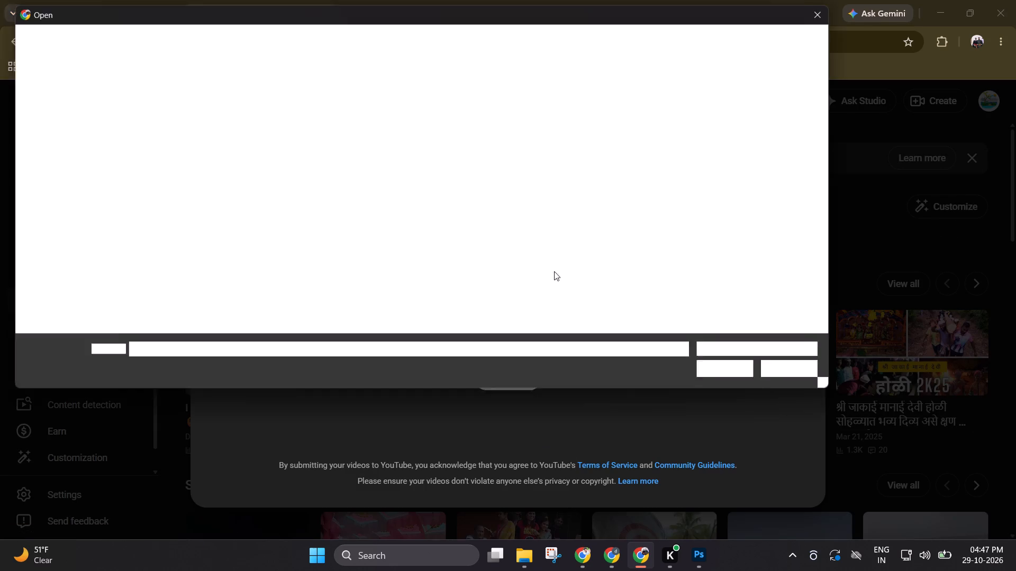
scroll(60, 290, "down", 4)
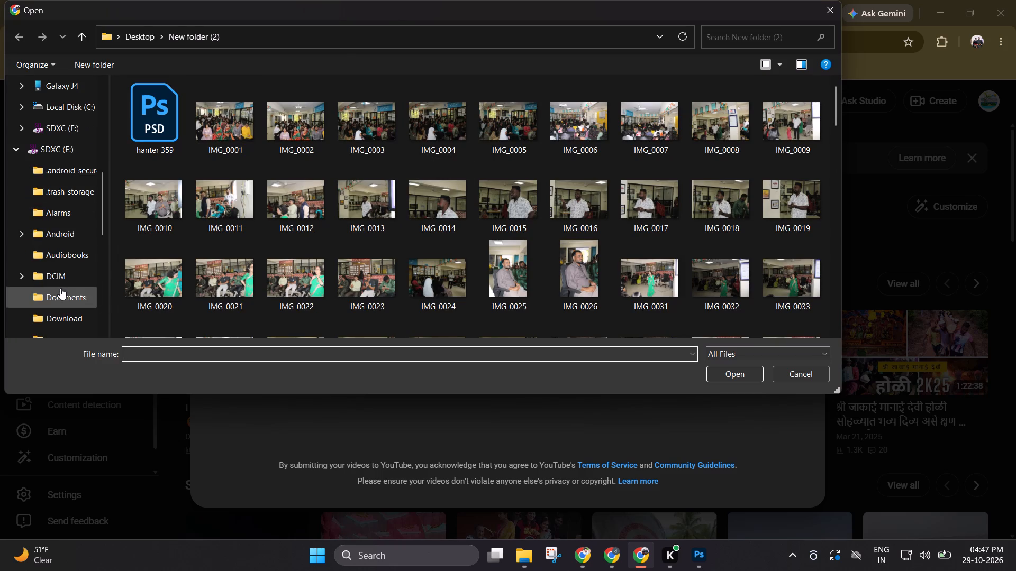
scroll(51, 202, "up", 2)
left_click(61, 128)
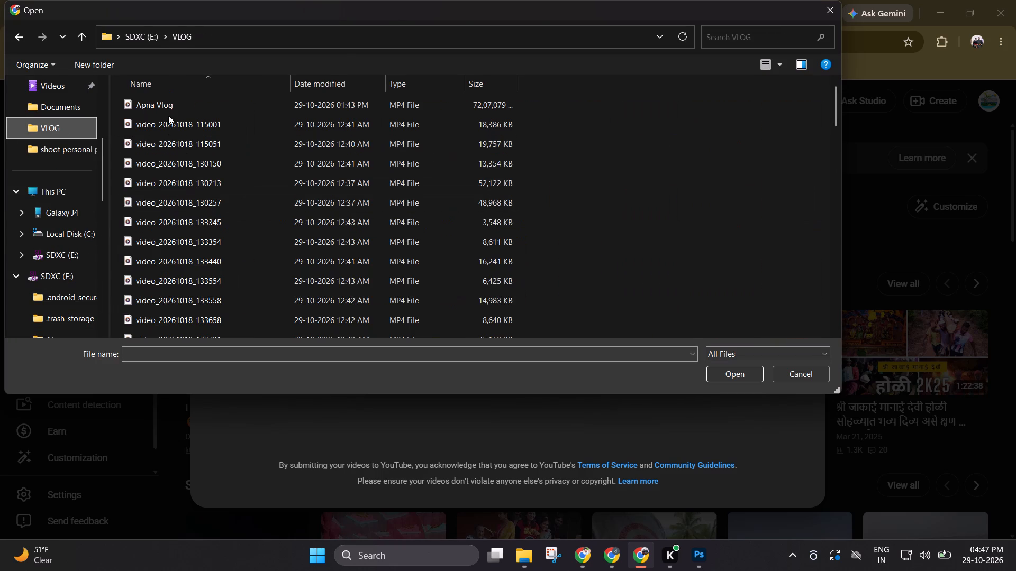
double_click(173, 99)
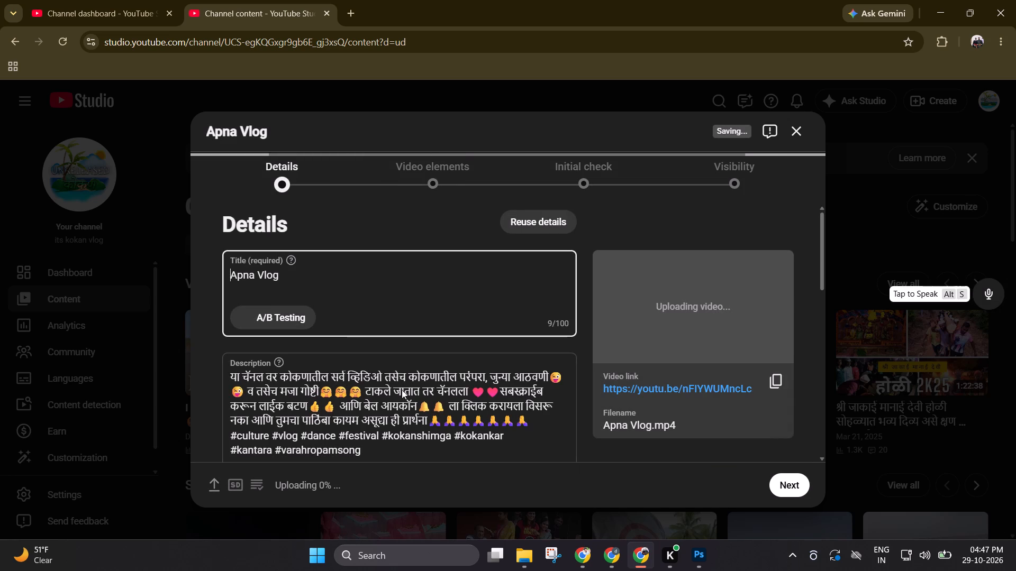
Set the video's thumbnail to the image Untitled-1 from the Desktop.
scroll(410, 379, "down", 1)
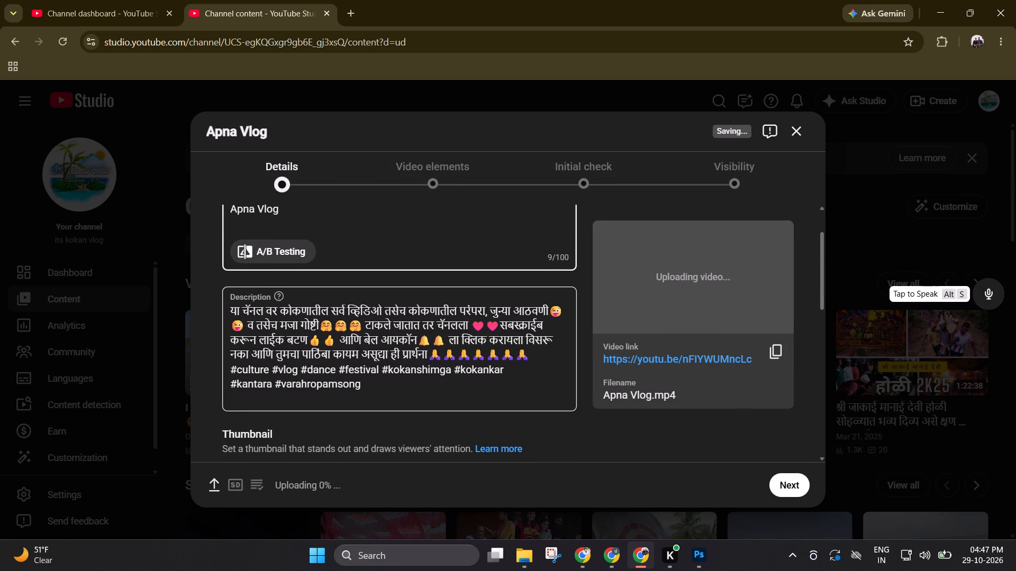
scroll(410, 379, "down", 2)
left_click(310, 366)
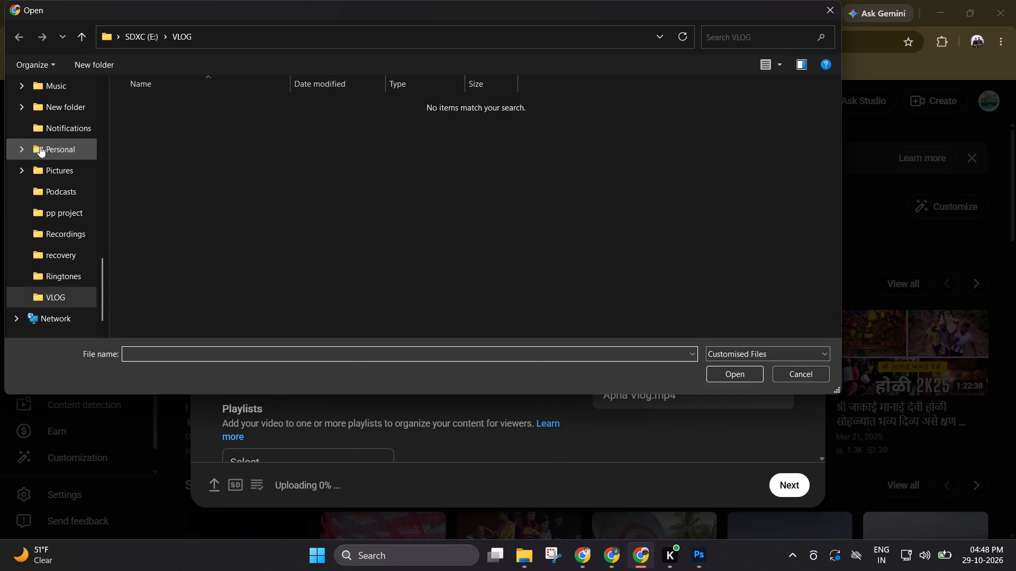
scroll(61, 192, "up", 4)
scroll(40, 97, "up", 5)
left_click(62, 110)
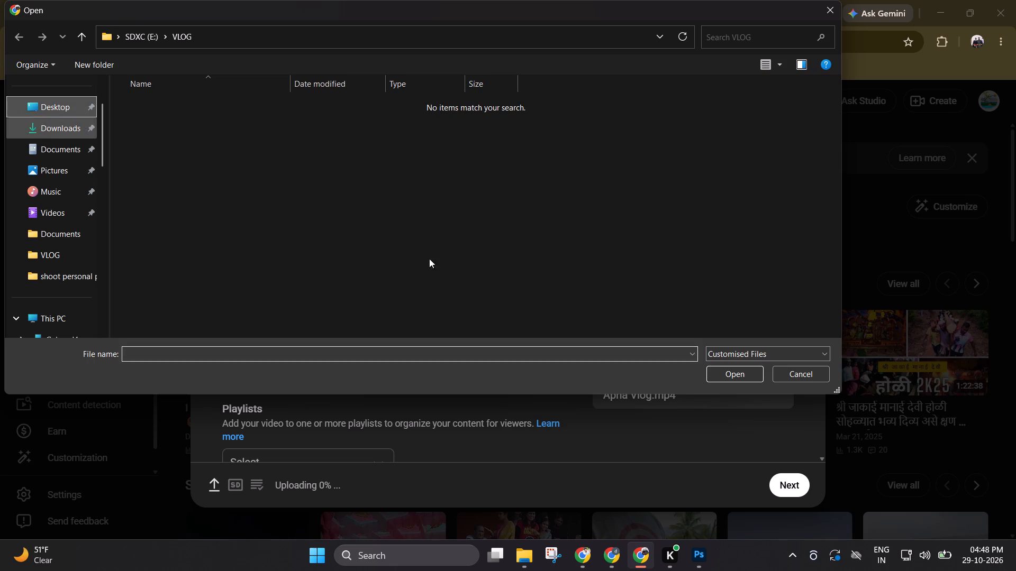
scroll(724, 245, "down", 2)
scroll(418, 232, "down", 1)
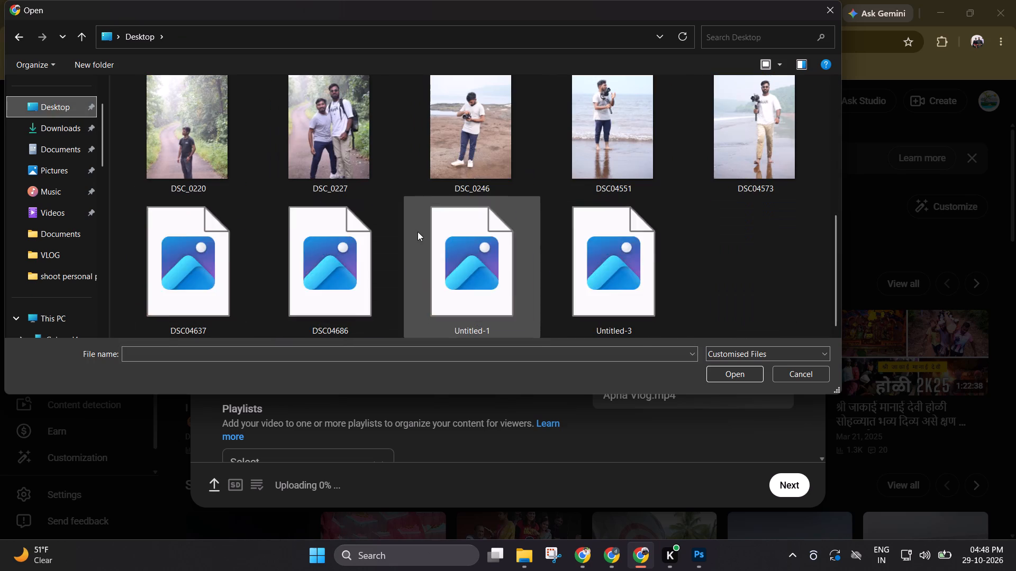
scroll(418, 232, "down", 1)
double_click(474, 276)
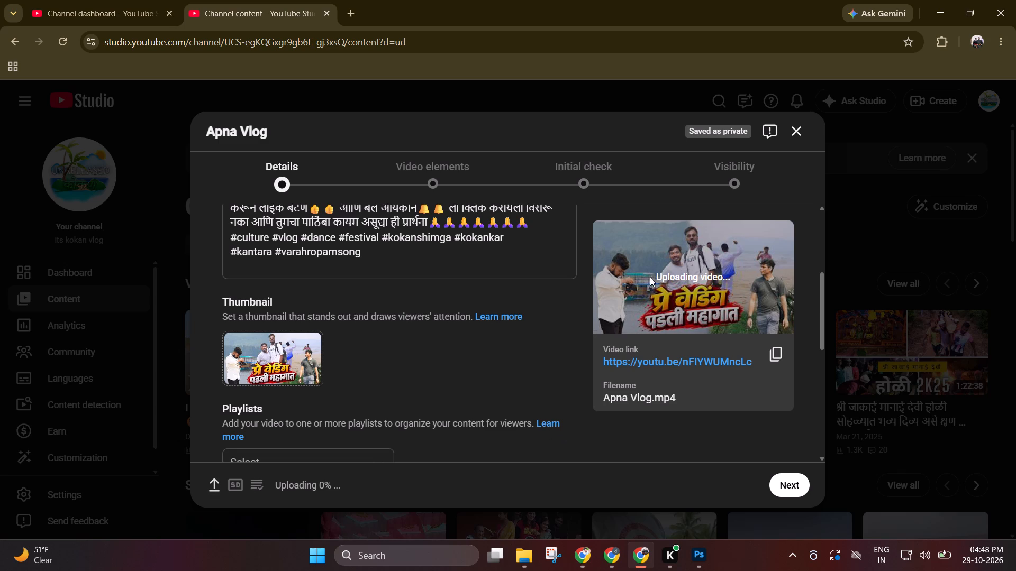
Add the video to the #vlog playlist.
scroll(428, 430, "down", 2)
left_click(374, 331)
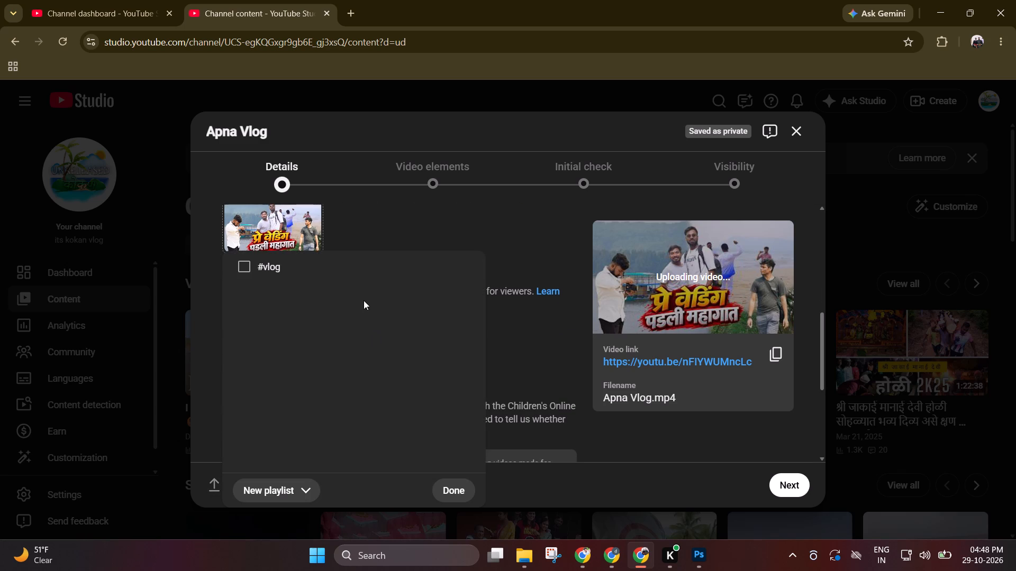
left_click(416, 234)
left_click(352, 331)
left_click_drag(270, 264, 275, 268)
left_click(247, 267)
left_click(429, 251)
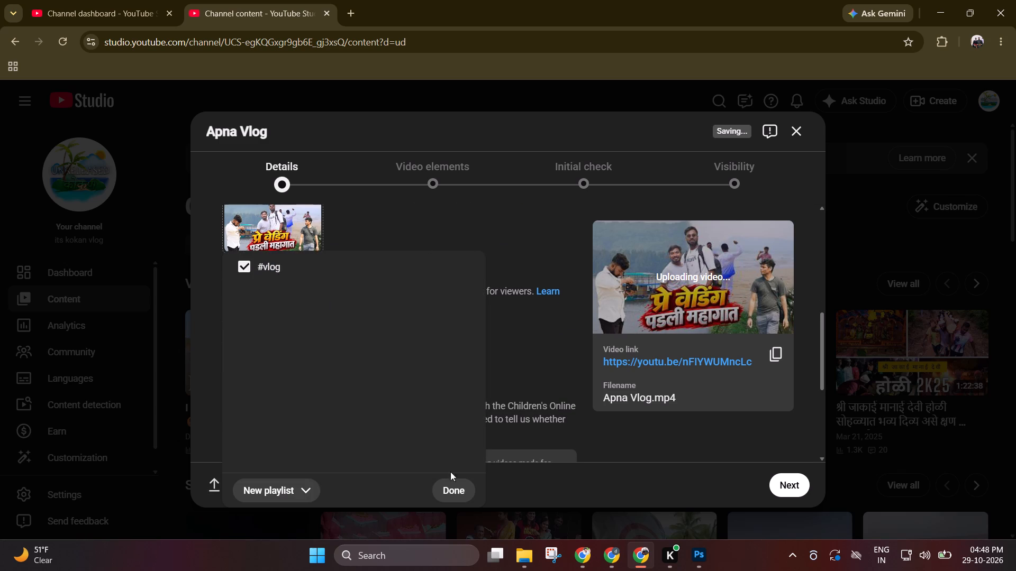
left_click(532, 311)
Mark the video as not made for kids and expand its age restriction options.
scroll(361, 419, "down", 3)
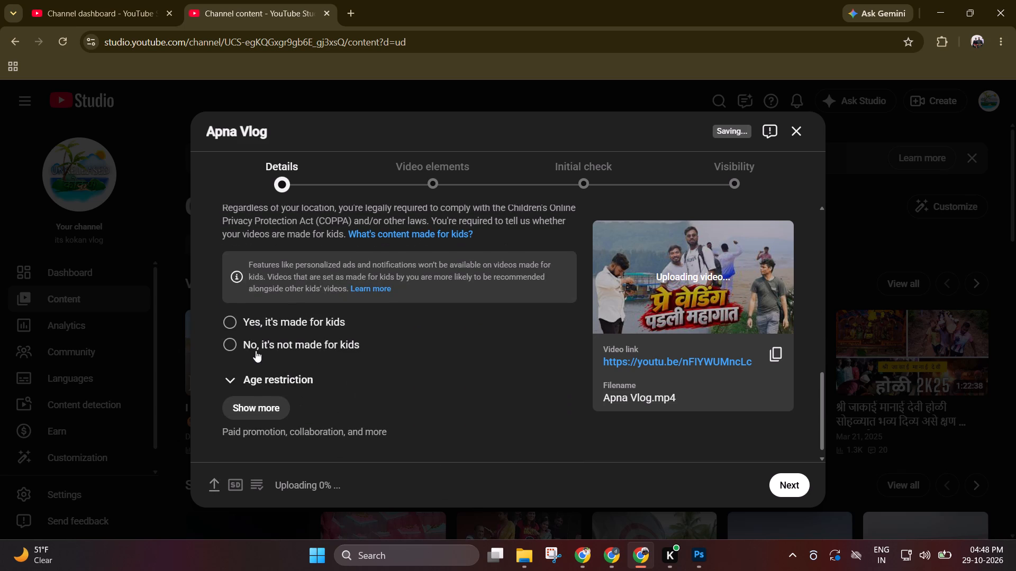
left_click(230, 340)
scroll(270, 345, "down", 2)
left_click(235, 369)
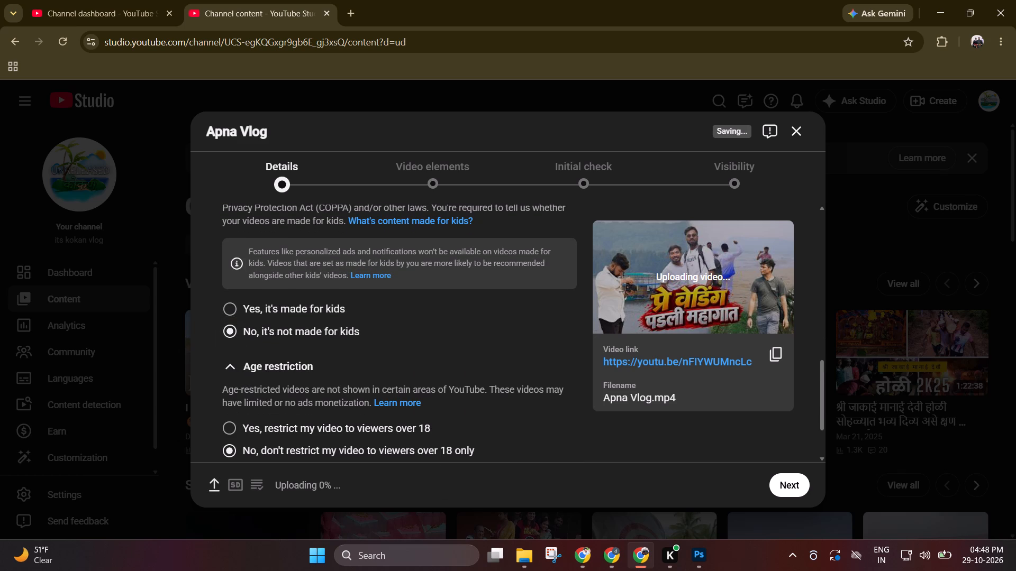
scroll(305, 436, "down", 4)
scroll(341, 374, "down", 4)
Switch the input language to Marathi and replace the video title with the word प्री.
scroll(707, 410, "up", 5)
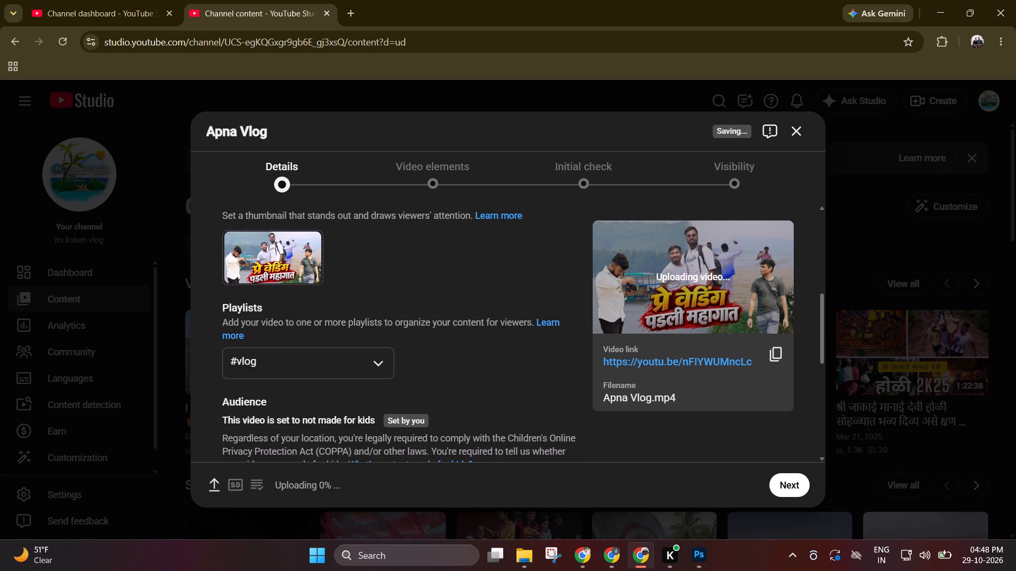
scroll(597, 399, "up", 2)
scroll(535, 397, "up", 5)
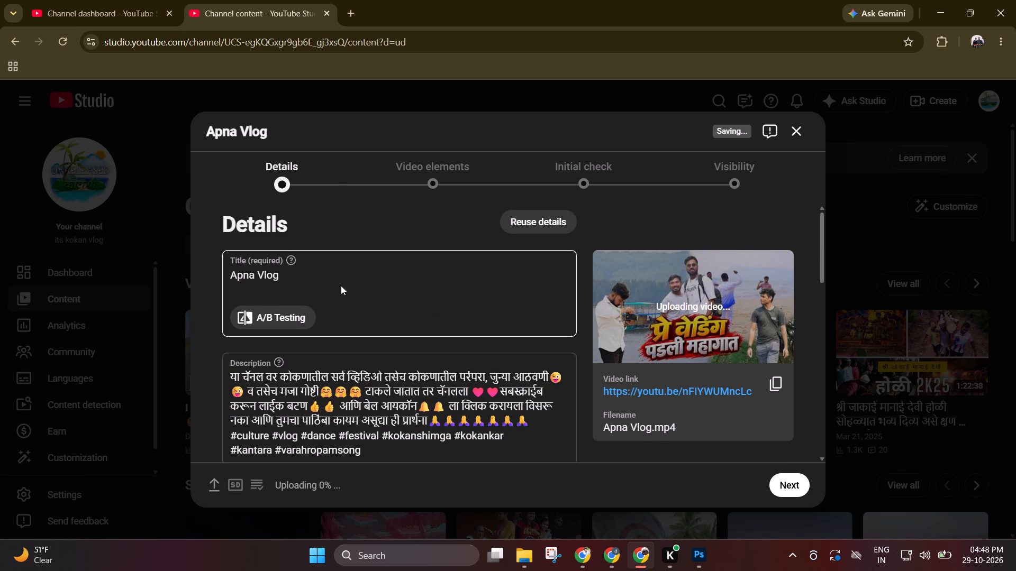
left_click_drag(340, 279, 0, 271)
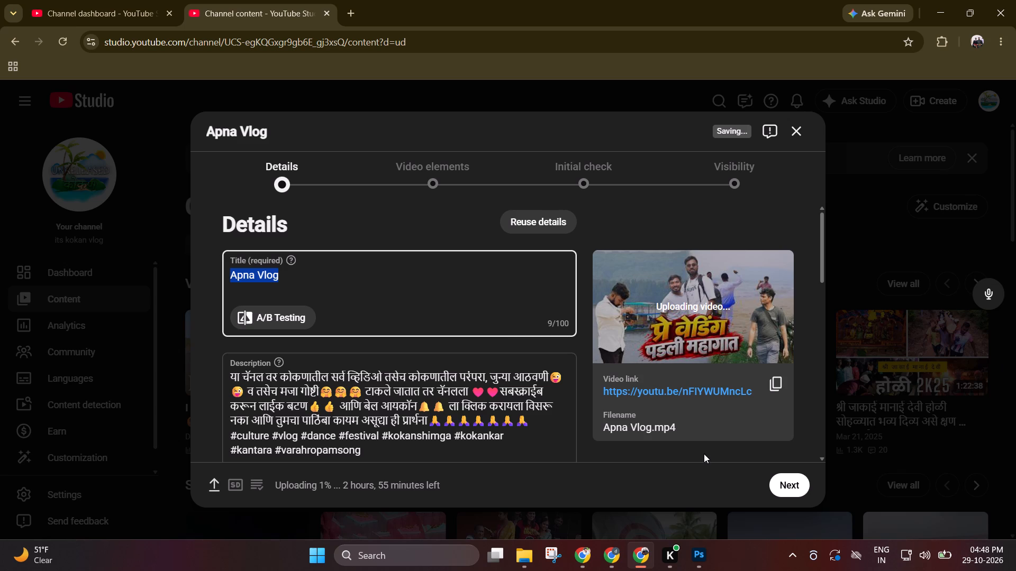
key("super+space")
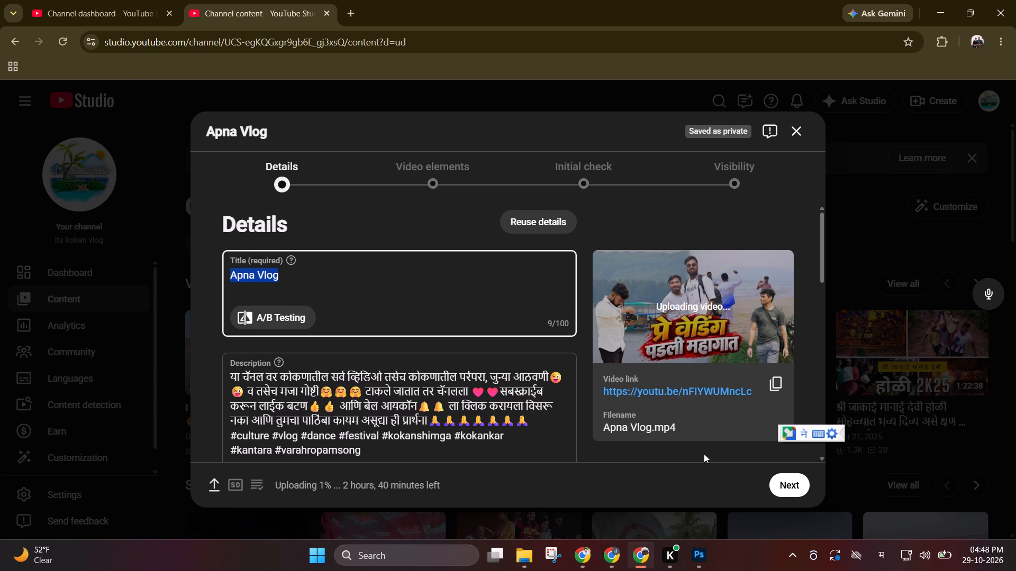
key("p")
key("r")
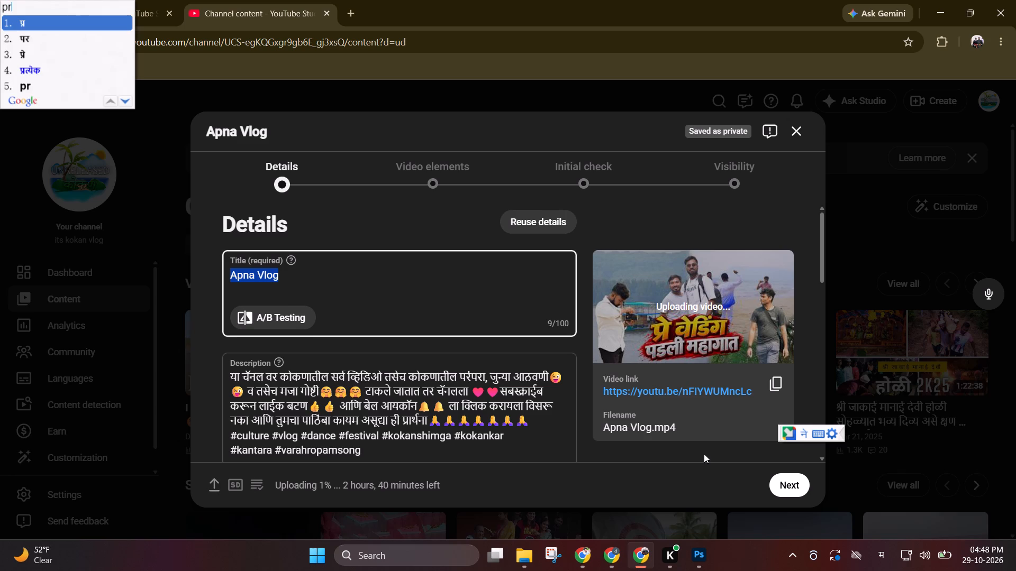
key("i")
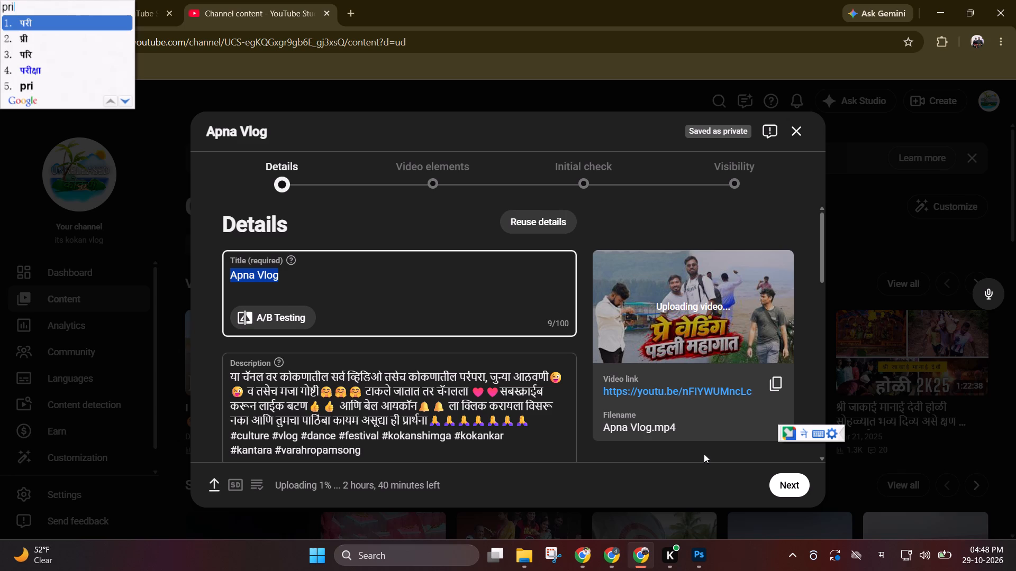
key("Down")
key("space")
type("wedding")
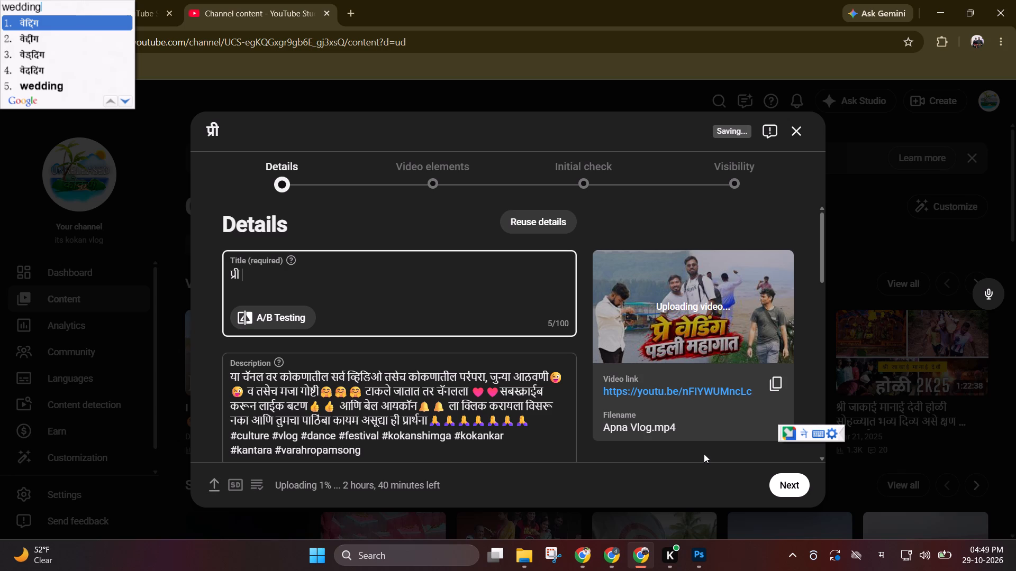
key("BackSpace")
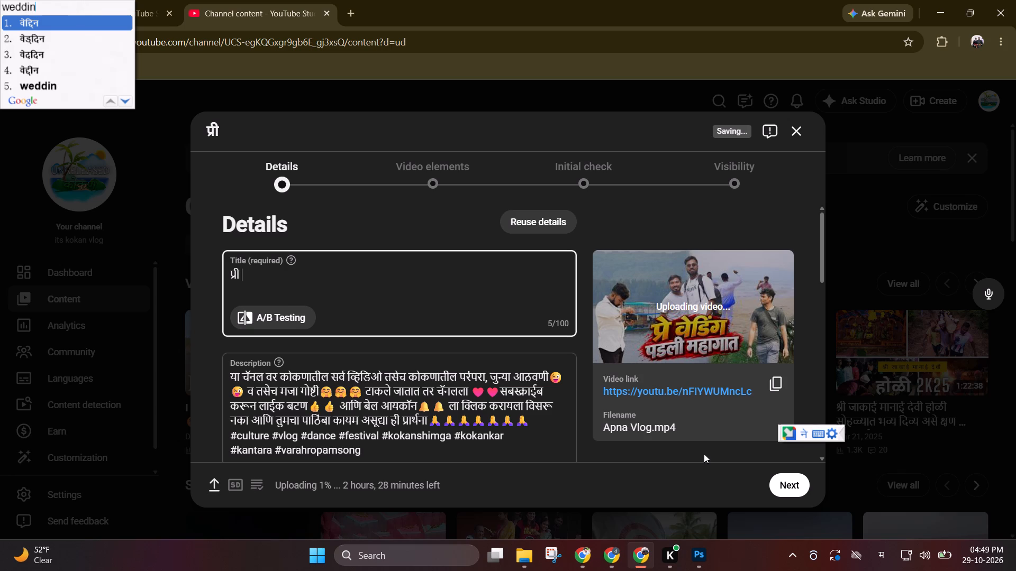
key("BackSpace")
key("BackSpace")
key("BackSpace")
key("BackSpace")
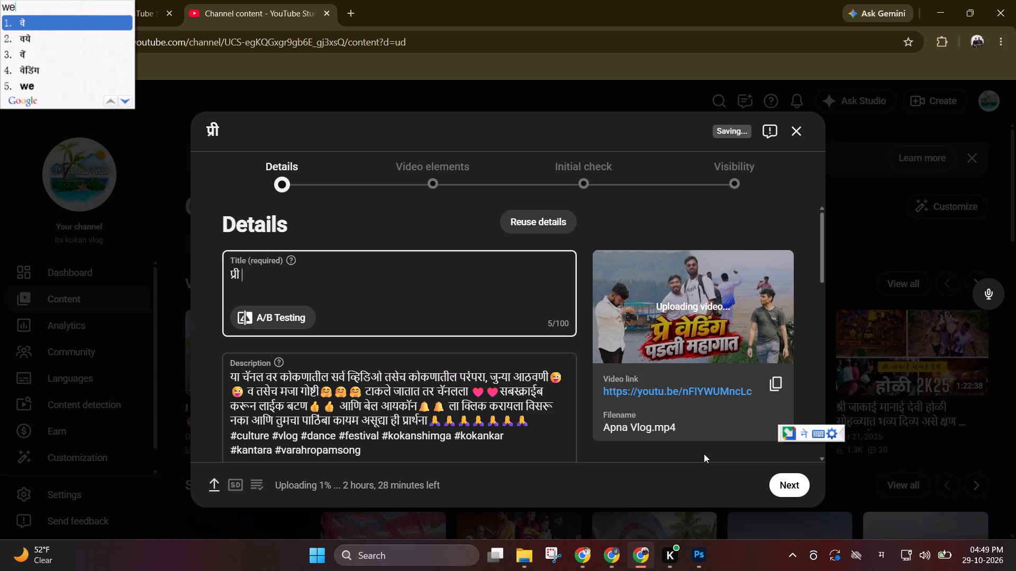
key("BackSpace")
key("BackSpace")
Enter वेद्दिंग after प्री in the video title and trim it back to वे.
type("vedding")
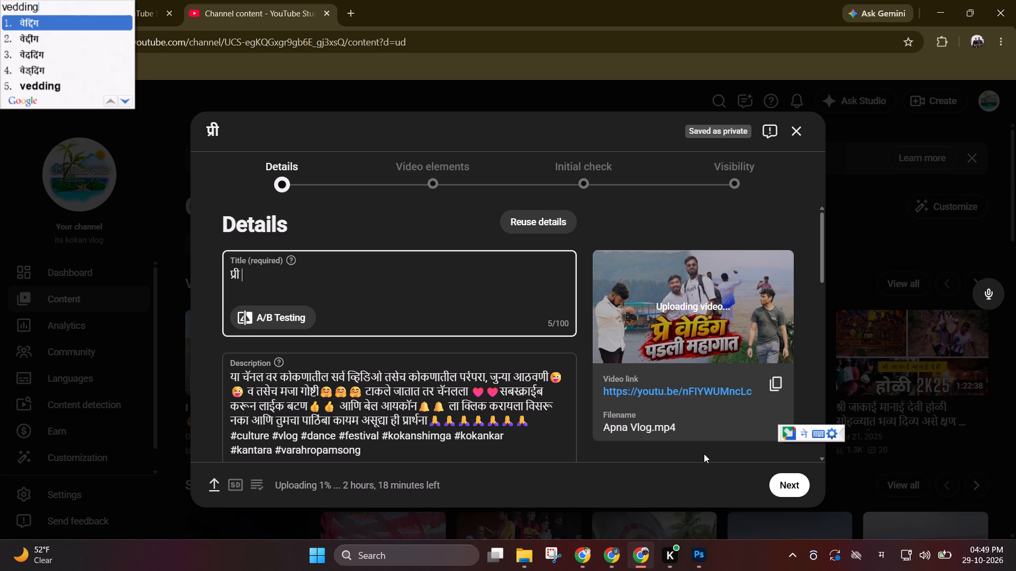
key("backslash")
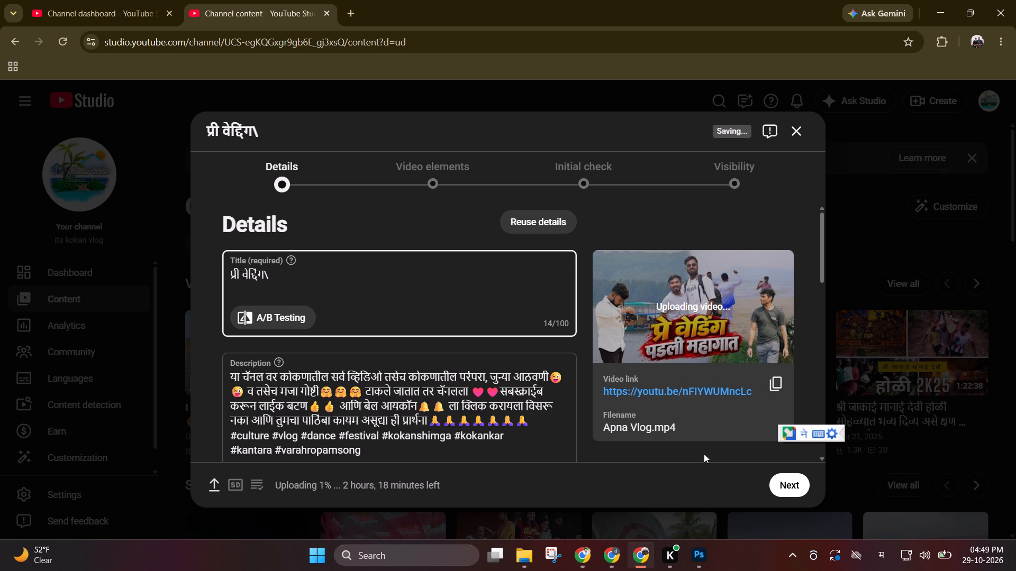
key("BackSpace")
key("BackSpace")
key("BackSpace")
key("BackSpace")
key("BackSpace")
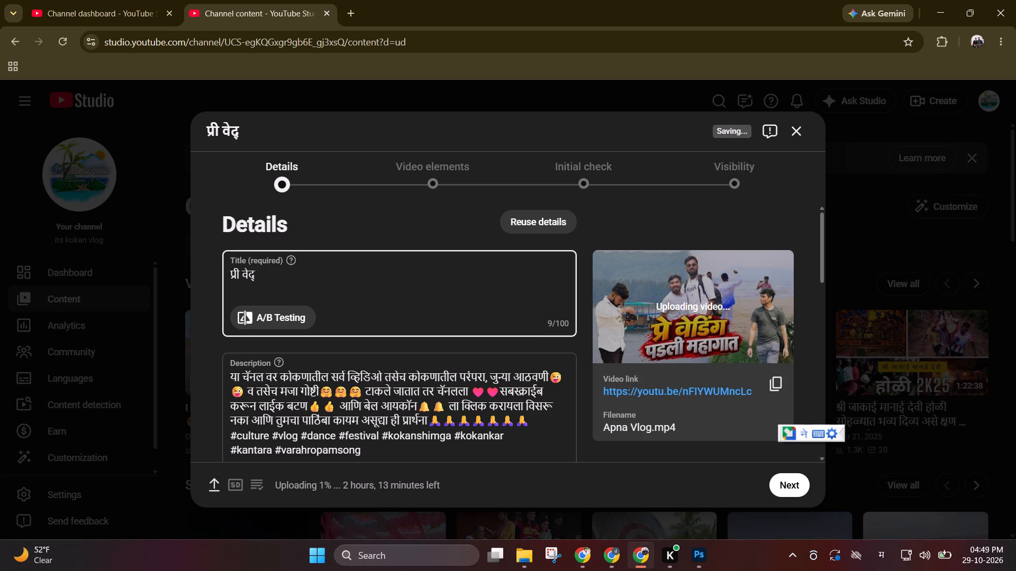
key("BackSpace")
key("BackSpace")
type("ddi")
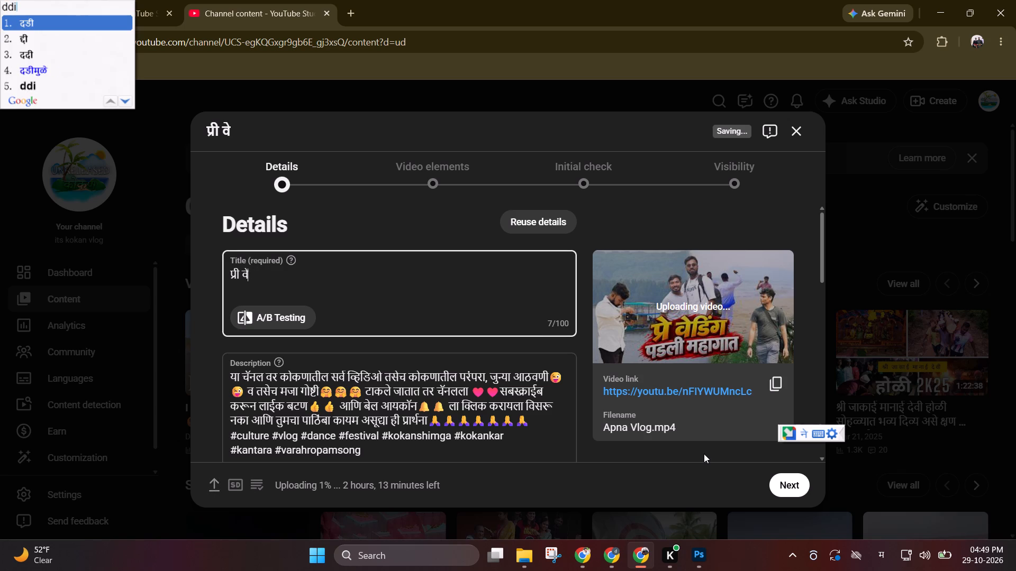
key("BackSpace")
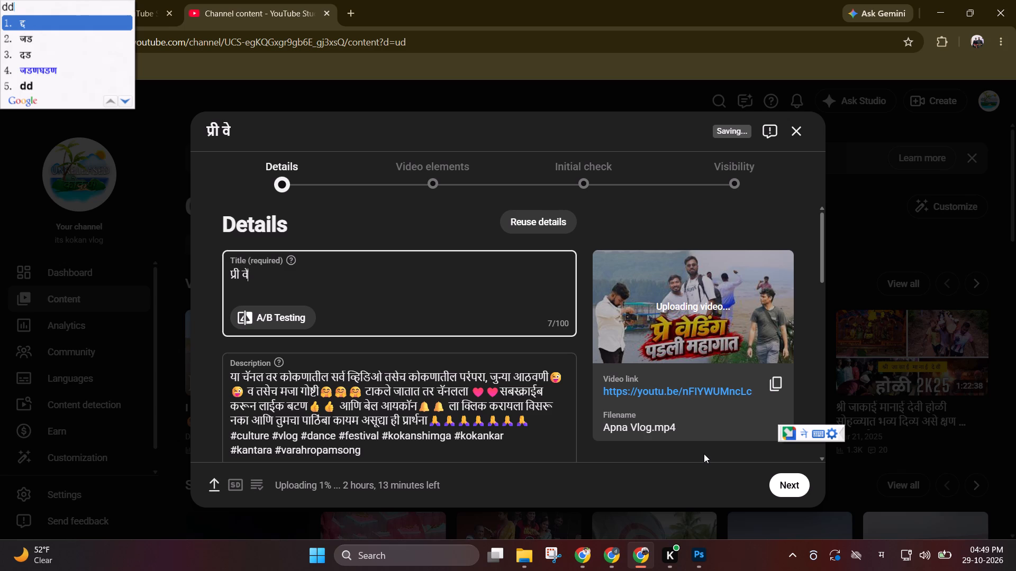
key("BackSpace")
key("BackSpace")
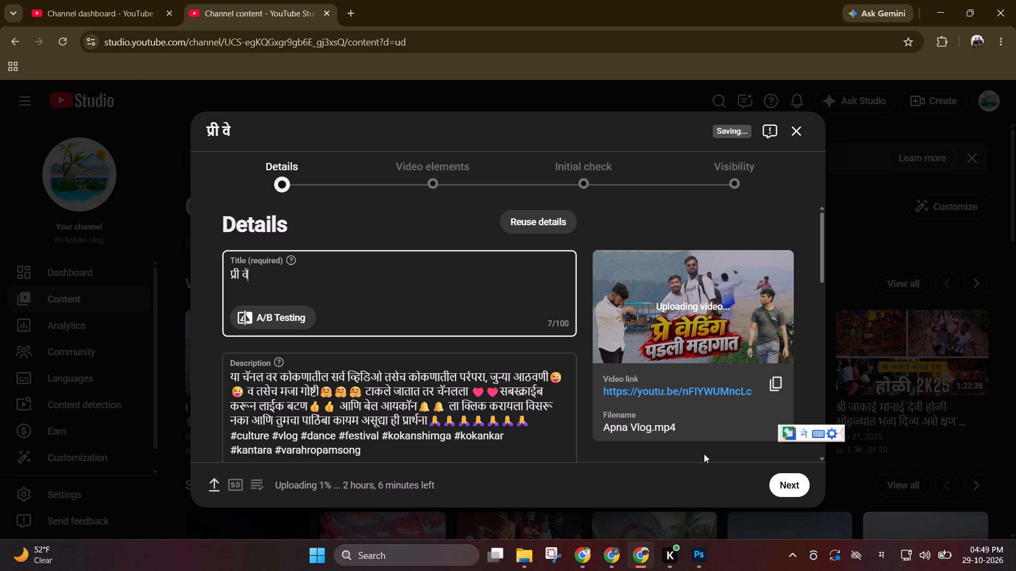
Continue the video title in Marathi with the words वेडिंग पडली महागात.
type("vedi")
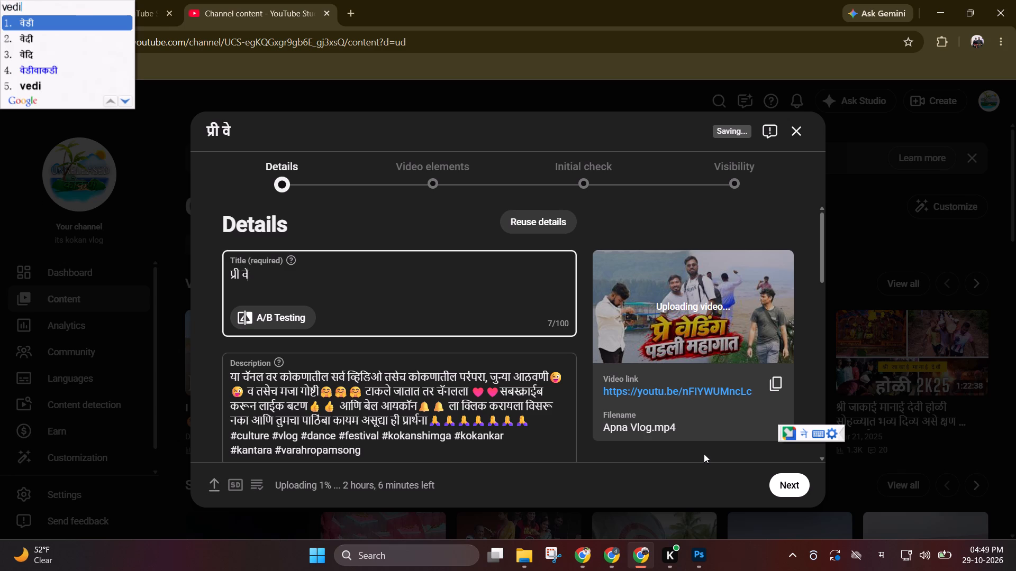
type("ng")
key("space")
type("padli mah")
type("ag")
type("at")
key("space")
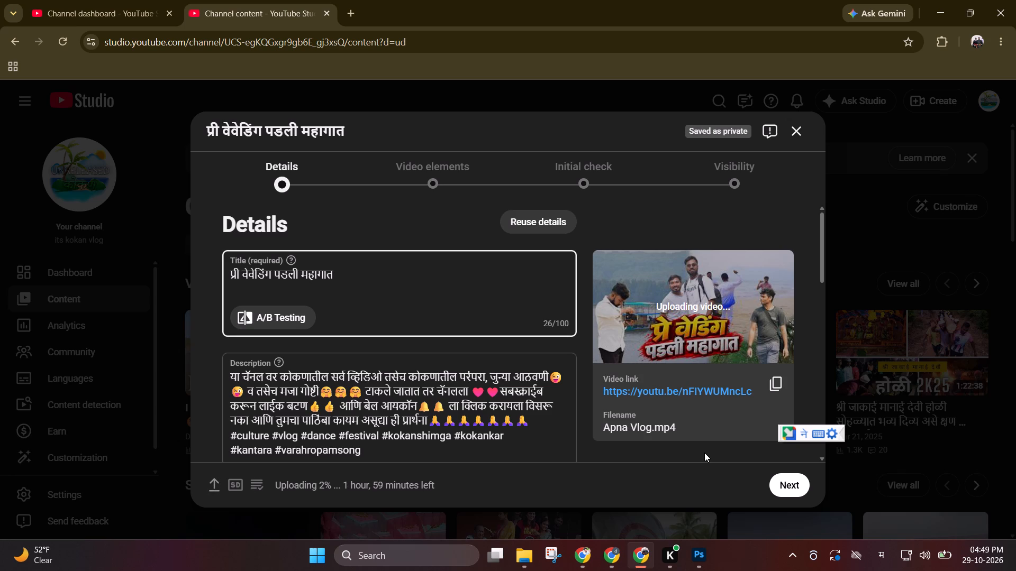
Append a | separator to the title and, with the input language switched to English, add Pre-wedding padli mahagat.
type("|")
key("space")
key("super+space")
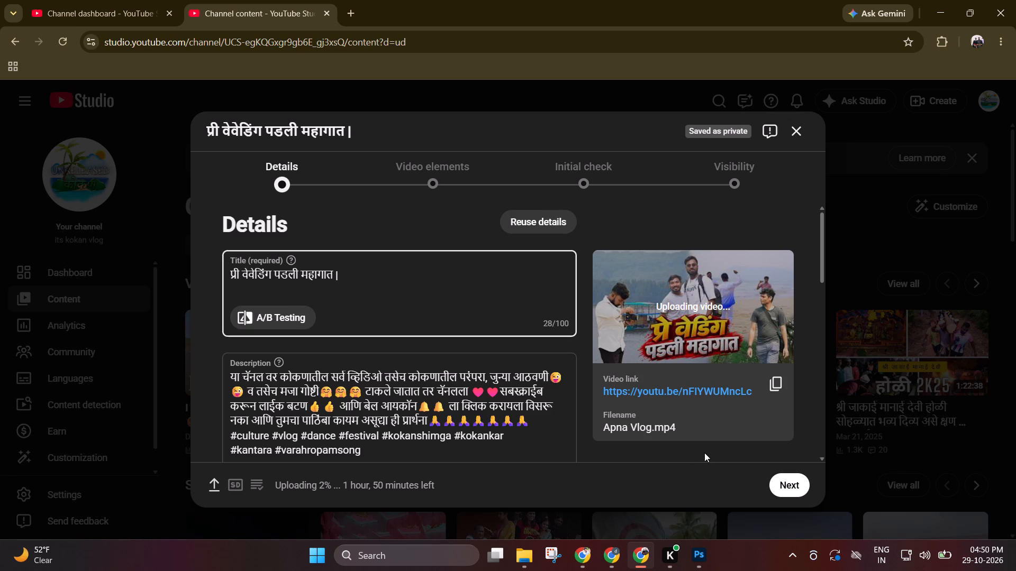
type("Pre")
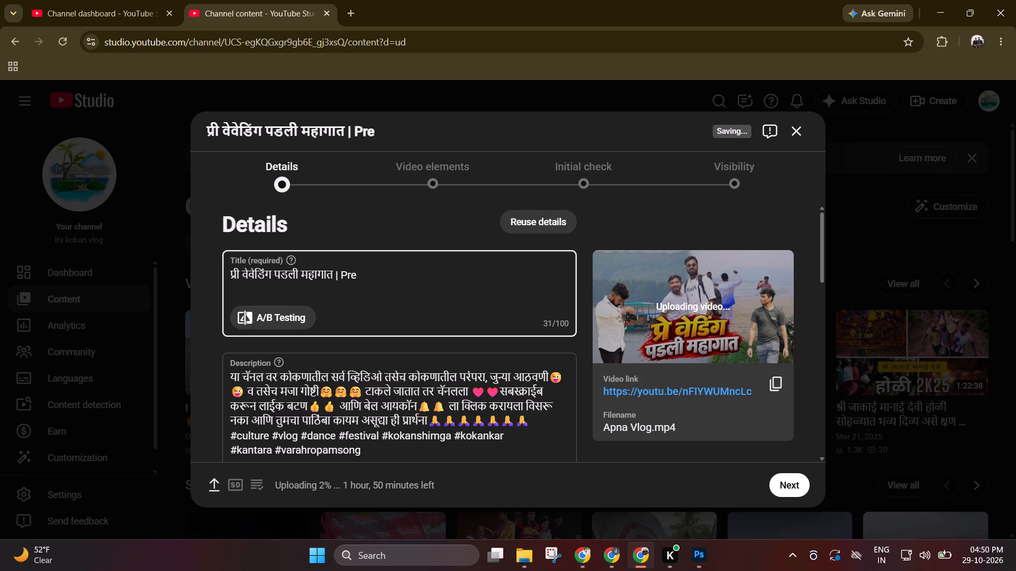
type("-w")
key("BackSpace")
type("we")
type("dding")
key("space")
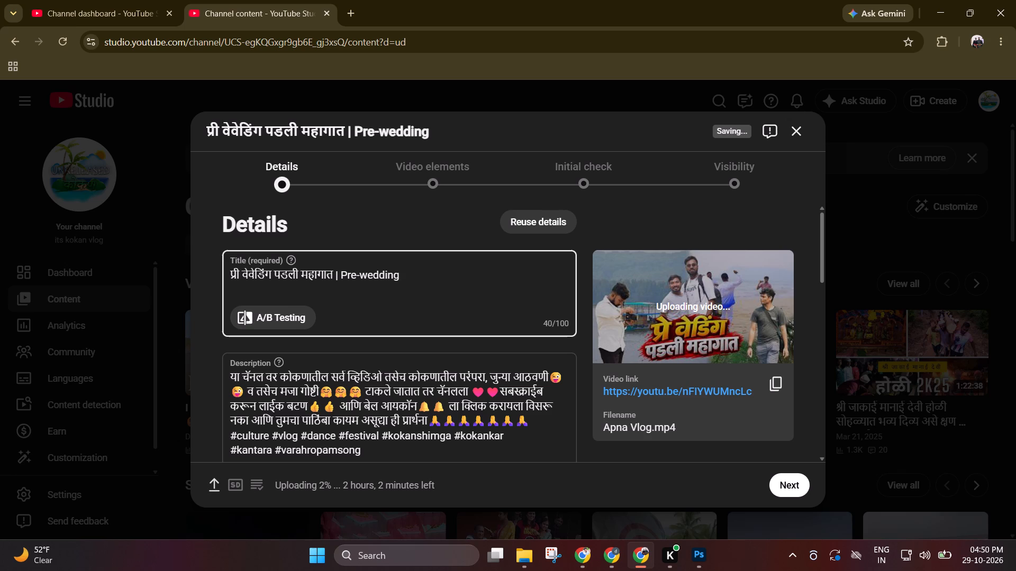
type("padli mahagat")
key("space")
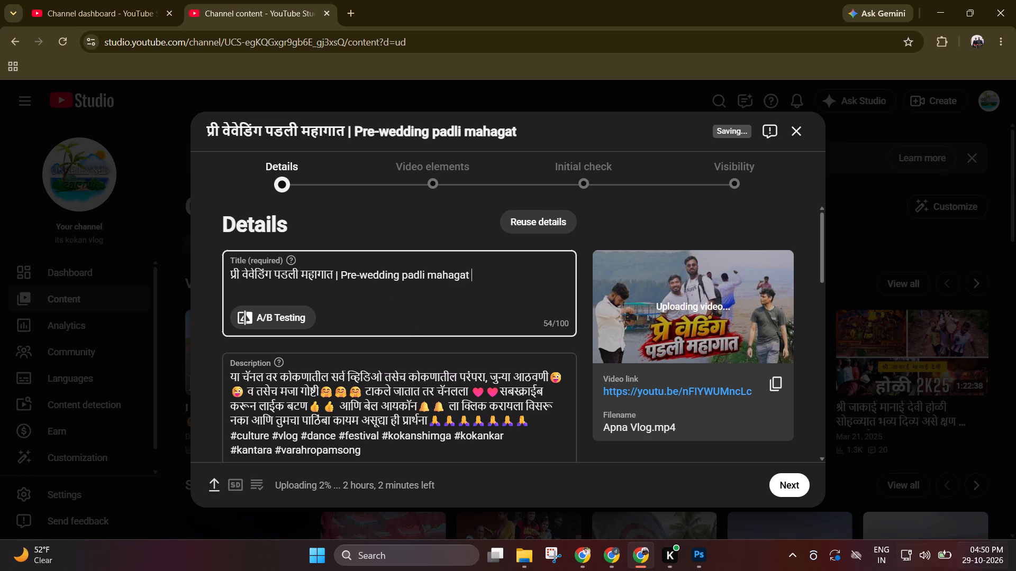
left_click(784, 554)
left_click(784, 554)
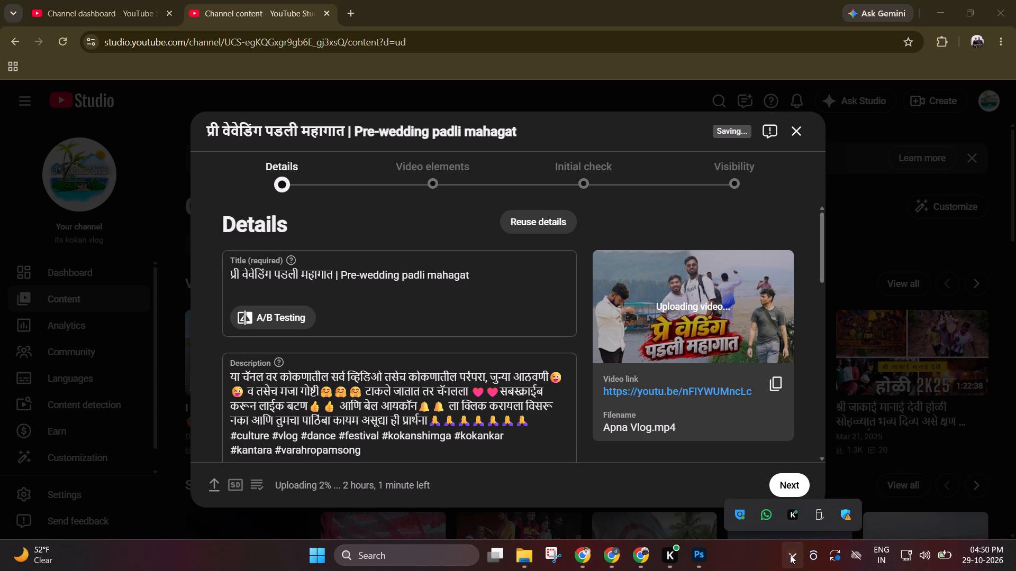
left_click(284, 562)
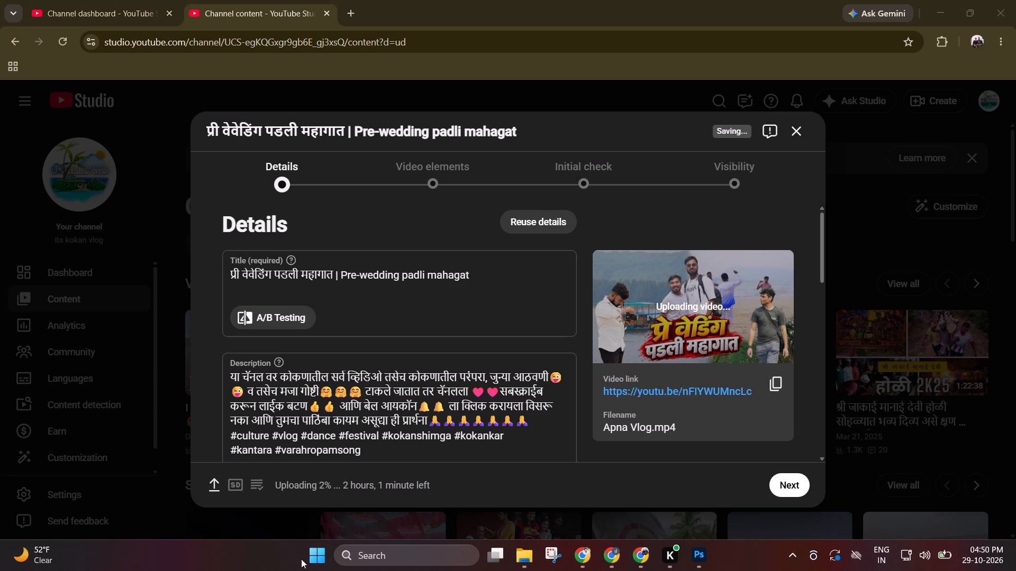
Search Windows Settings for emoji, set the Emoji and more system tray icon to Always, and close Settings.
left_click(301, 559)
left_click(310, 556)
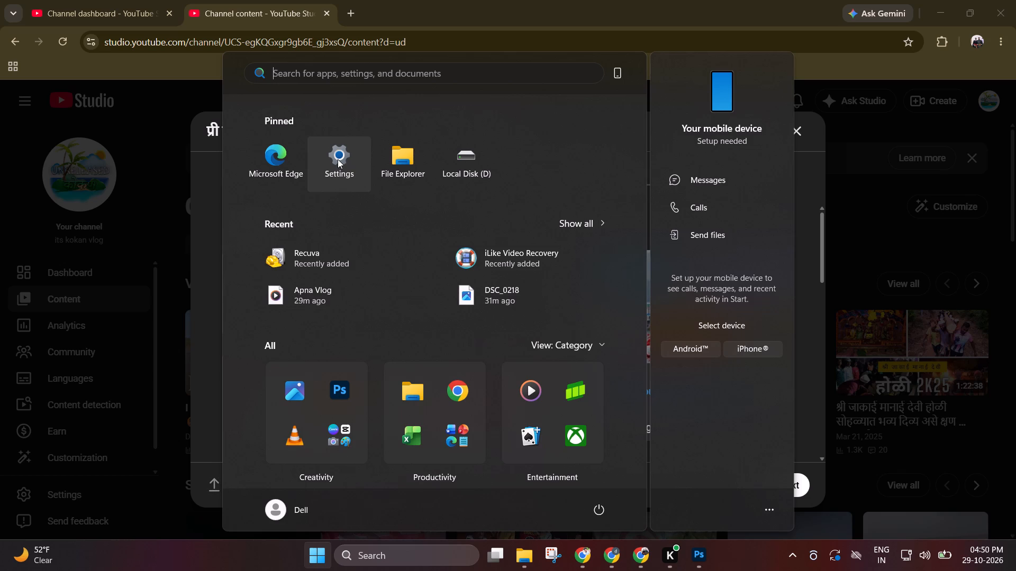
left_click(338, 159)
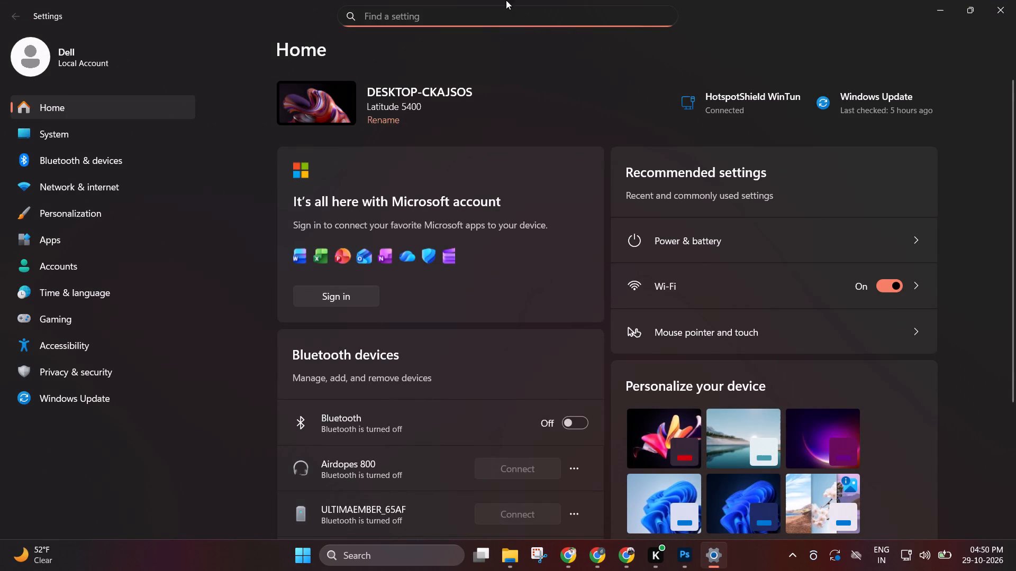
left_click(464, 13)
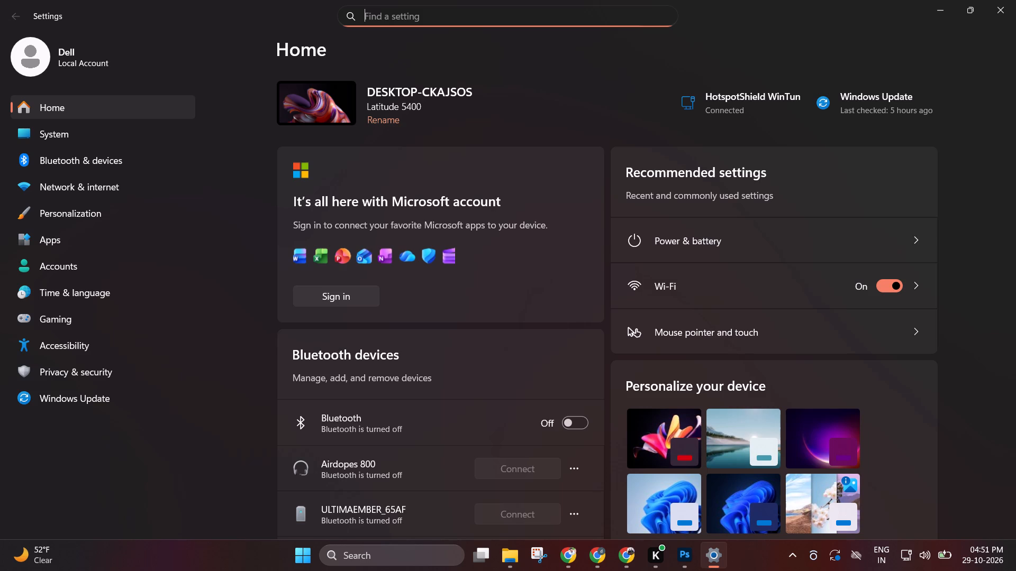
type("emoji")
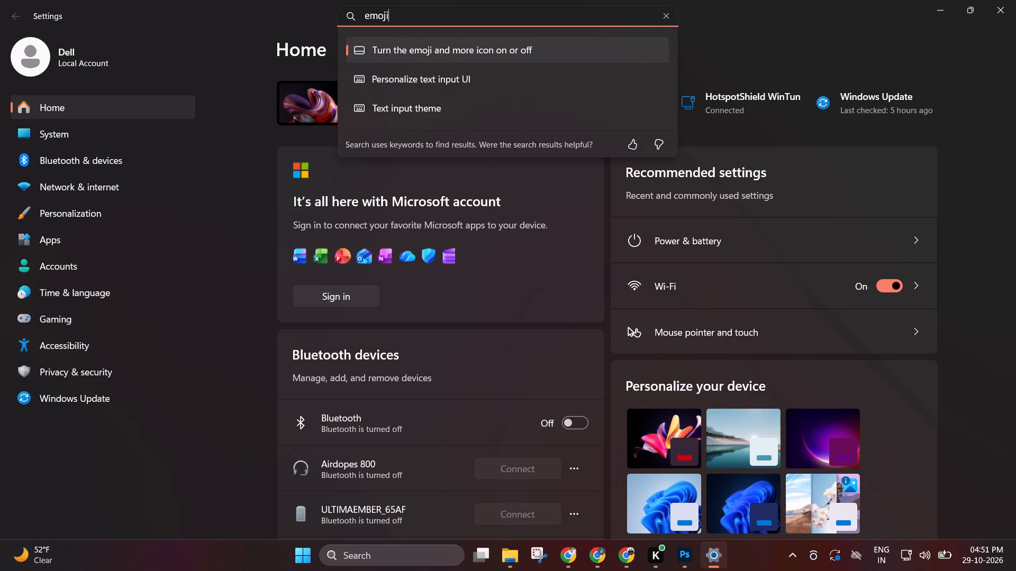
left_click(453, 56)
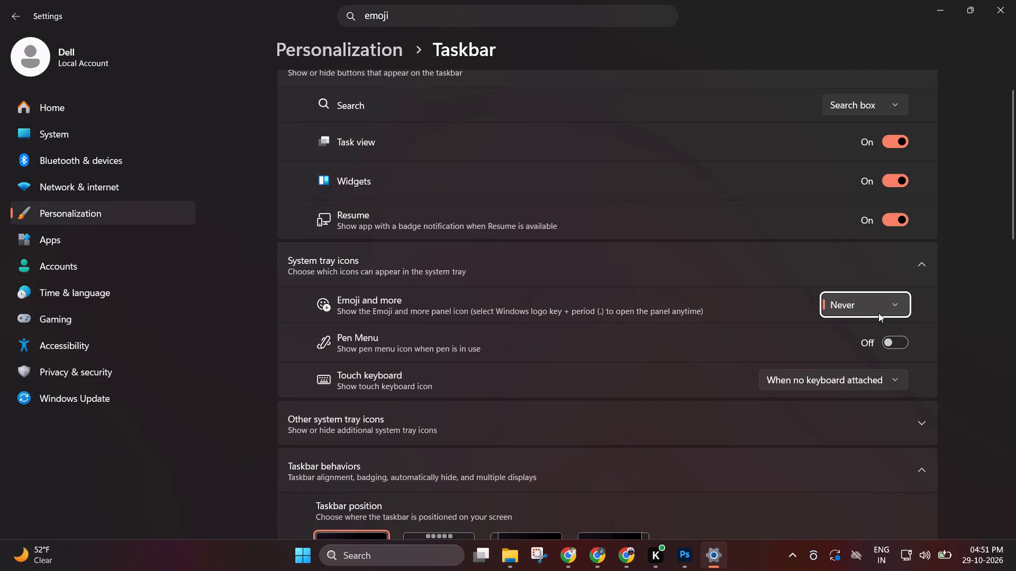
left_click(872, 310)
left_click(858, 356)
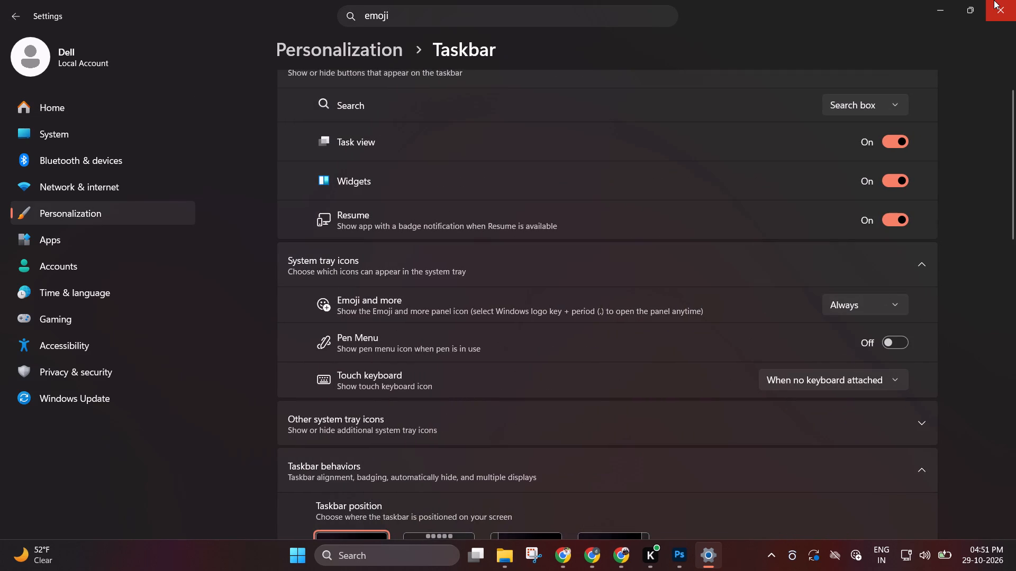
left_click(990, 14)
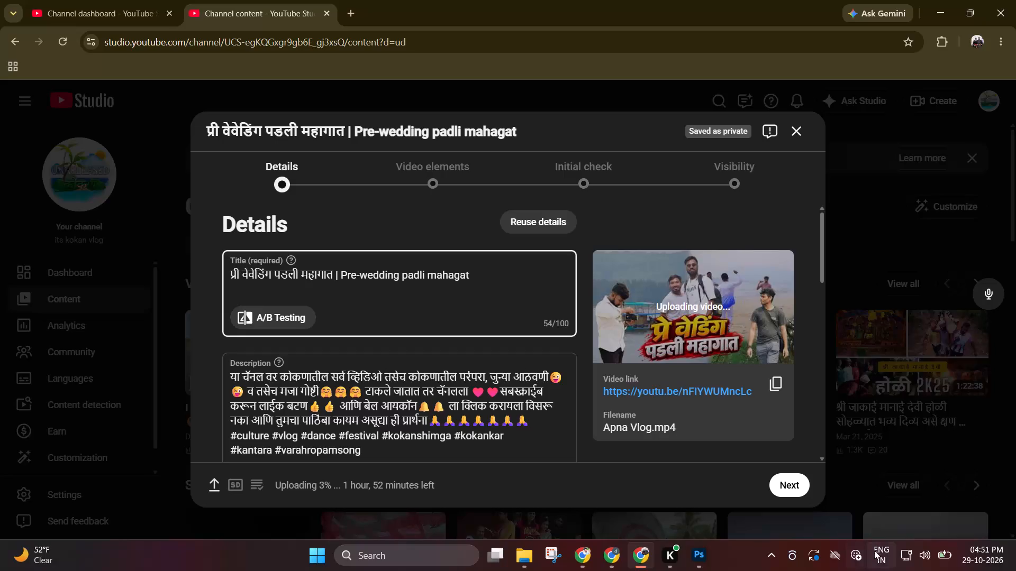
Insert two 🤣 emojis at the end of the video title.
left_click(859, 556)
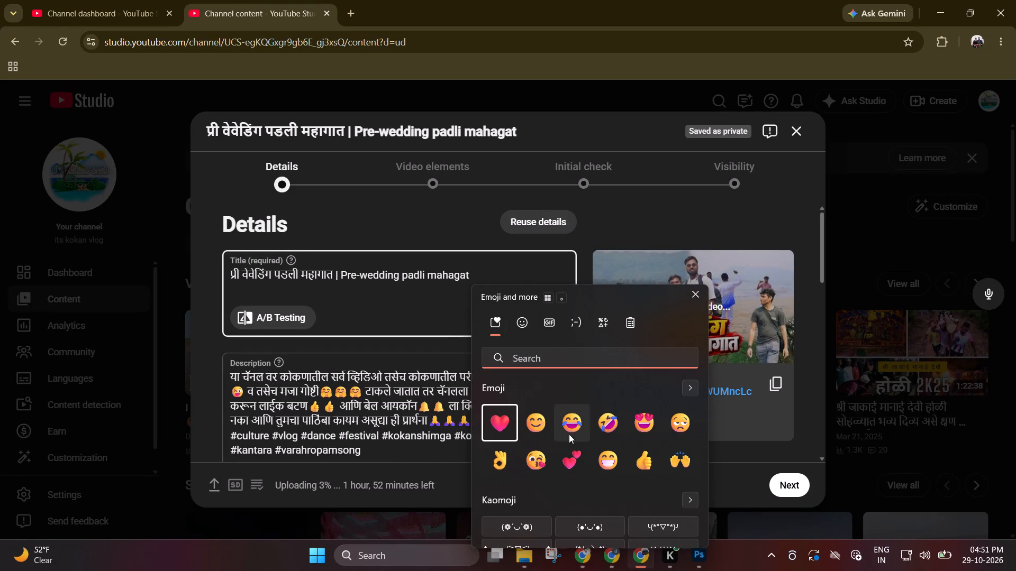
double_click(603, 430)
Browse the recent emojis, kaomoji and the smiley faces and animals category for more emojis suited to the title.
scroll(534, 425, "down", 1)
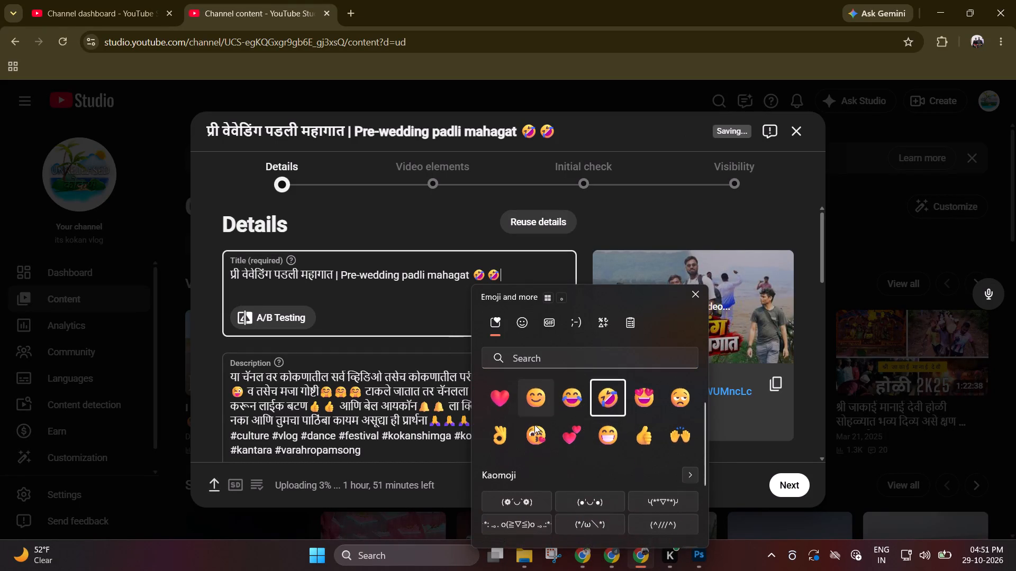
scroll(534, 425, "down", 17)
scroll(536, 446, "up", 5)
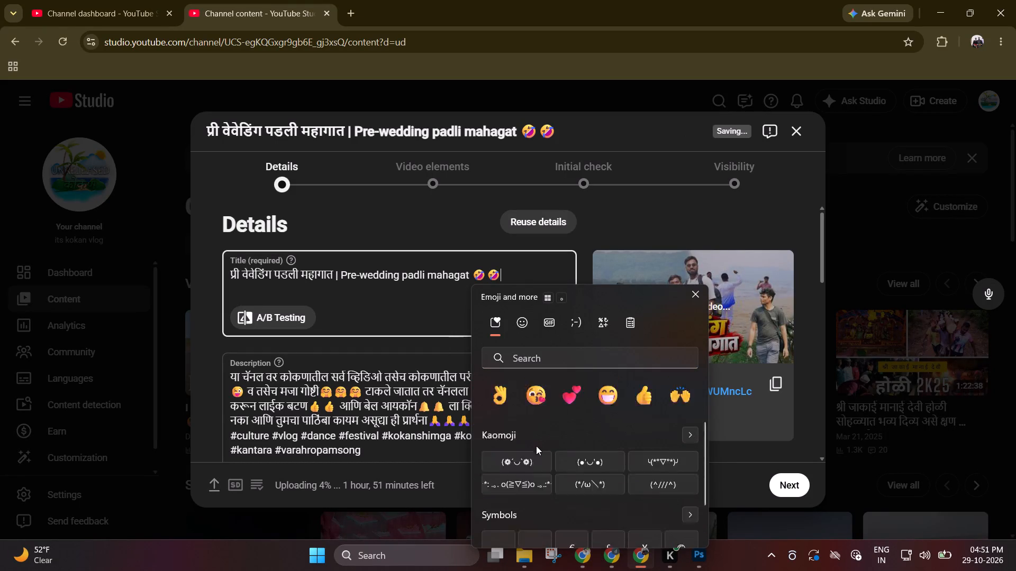
scroll(536, 446, "up", 2)
left_click(522, 324)
scroll(539, 402, "down", 2)
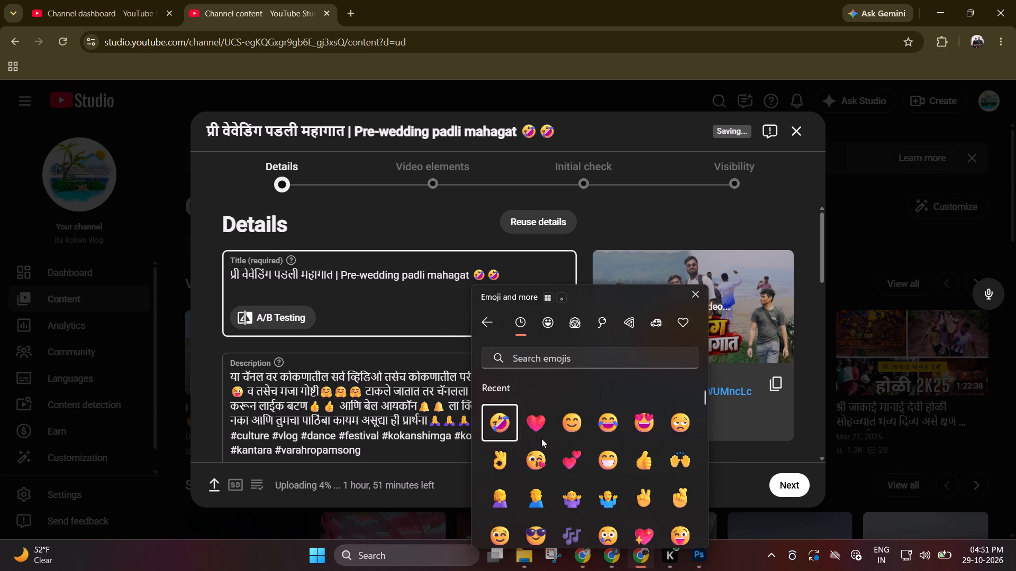
scroll(541, 441, "down", 8)
scroll(541, 441, "up", 3)
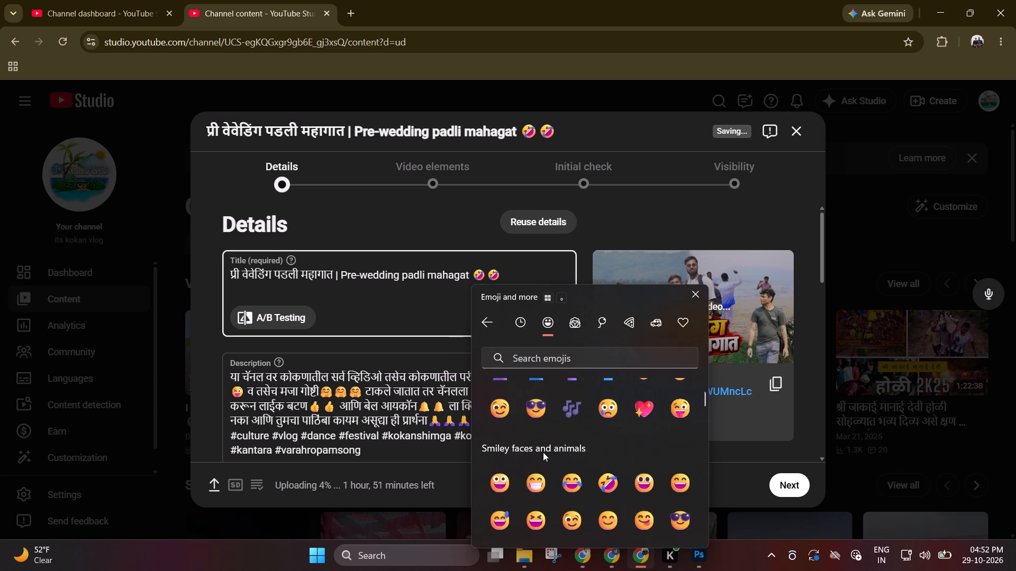
scroll(614, 435, "down", 6)
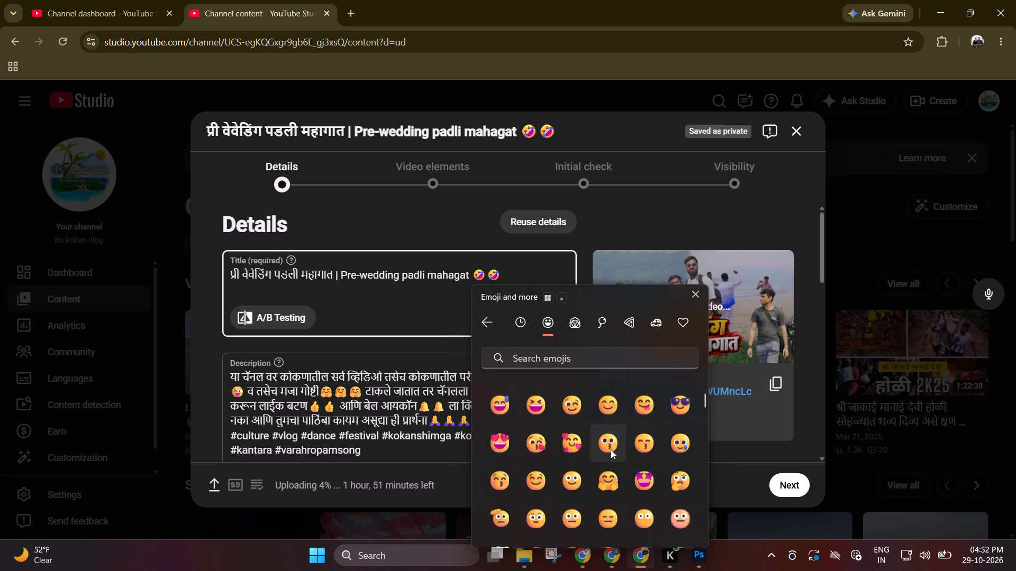
scroll(611, 449, "down", 20)
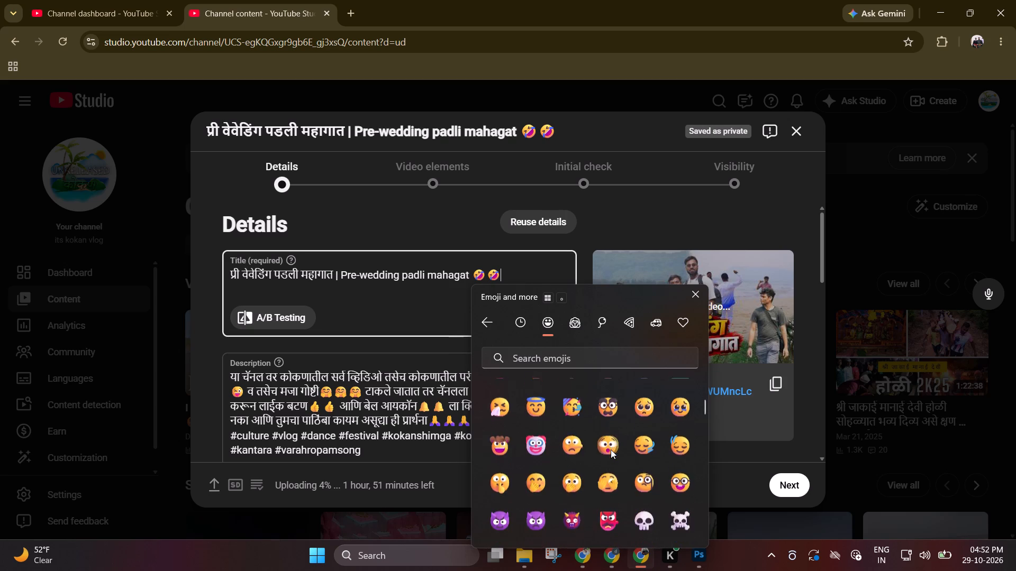
scroll(611, 449, "down", 8)
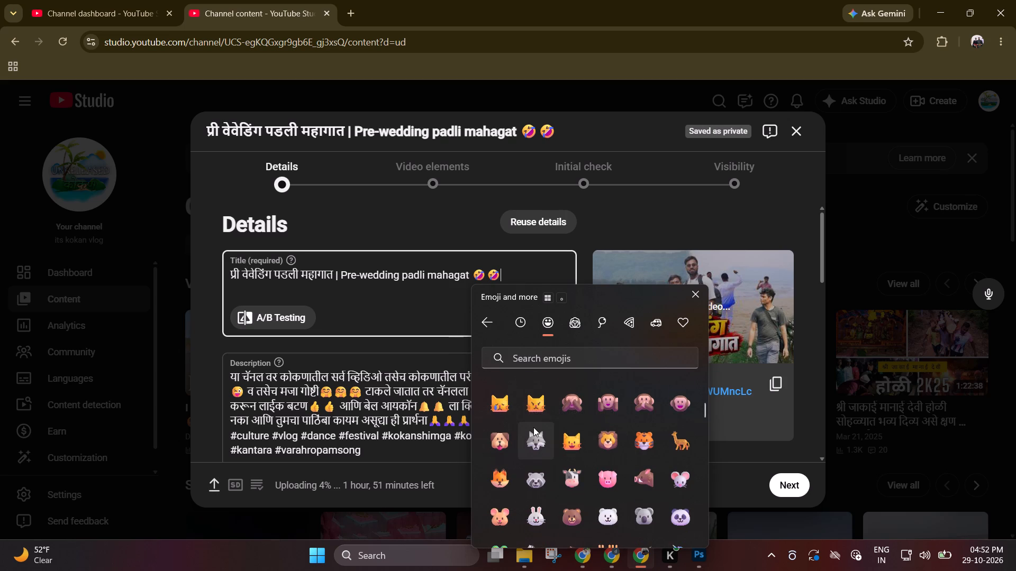
scroll(609, 496, "down", 11)
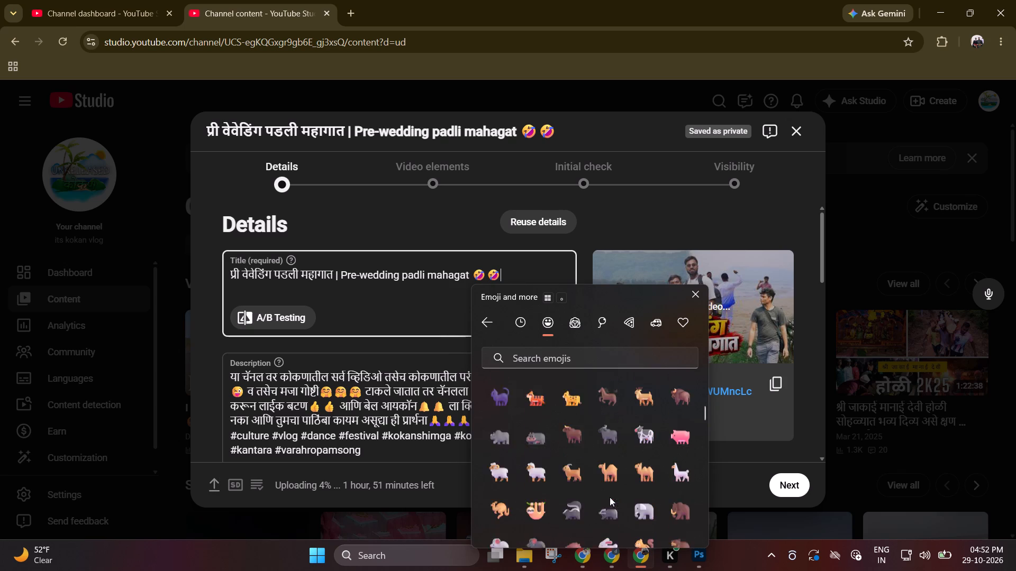
scroll(610, 497, "down", 1)
scroll(610, 497, "down", 20)
scroll(610, 497, "down", 19)
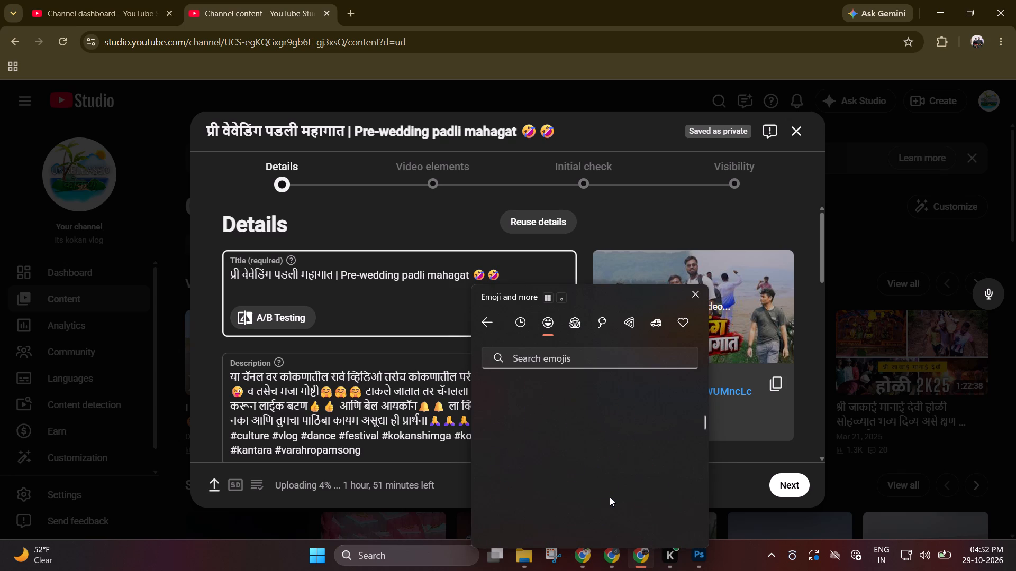
scroll(610, 497, "up", 9)
Insert two 💔 emojis from the emoji Symbols category at the end of the video title and close the emoji picker.
left_click(688, 318)
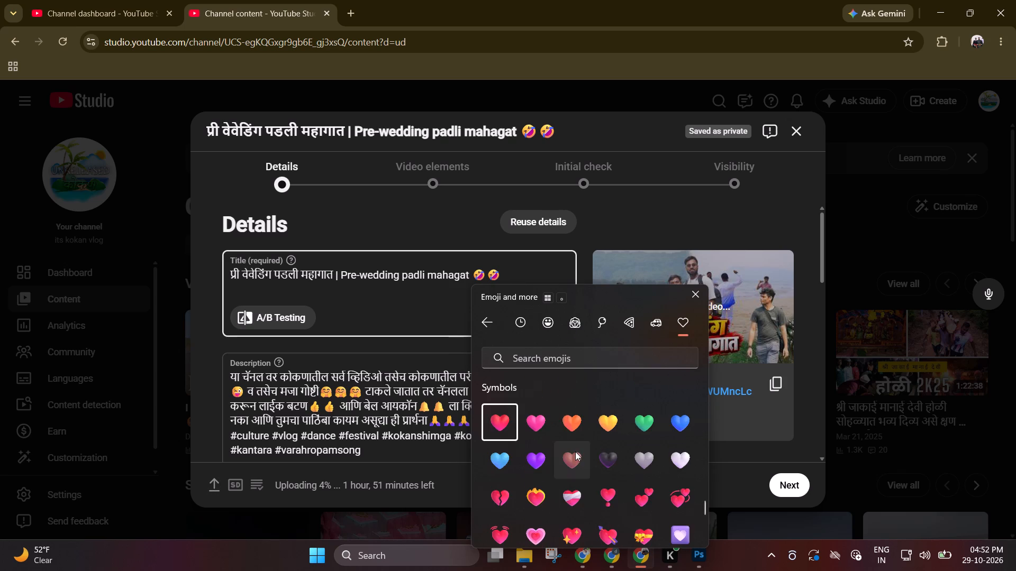
double_click(507, 506)
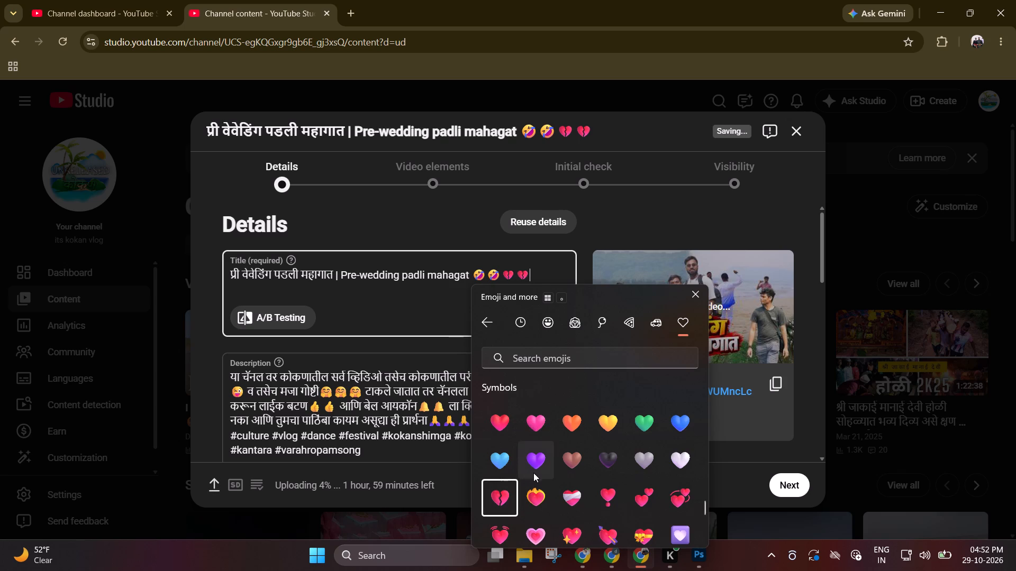
left_click(347, 307)
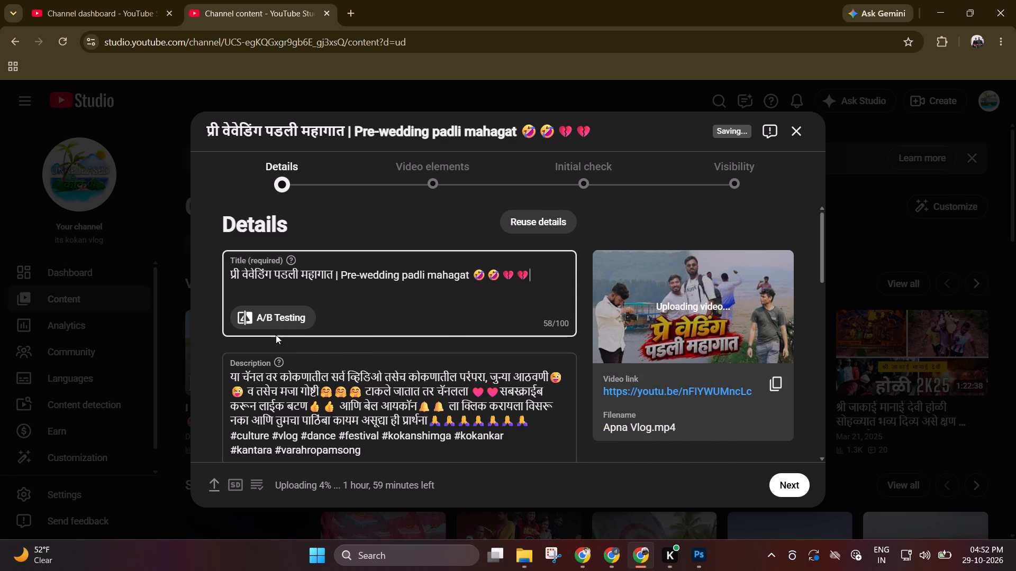
Review the description, thumbnail, playlist, audience and age restriction settings, and continue to Video elements.
scroll(507, 354, "down", 3)
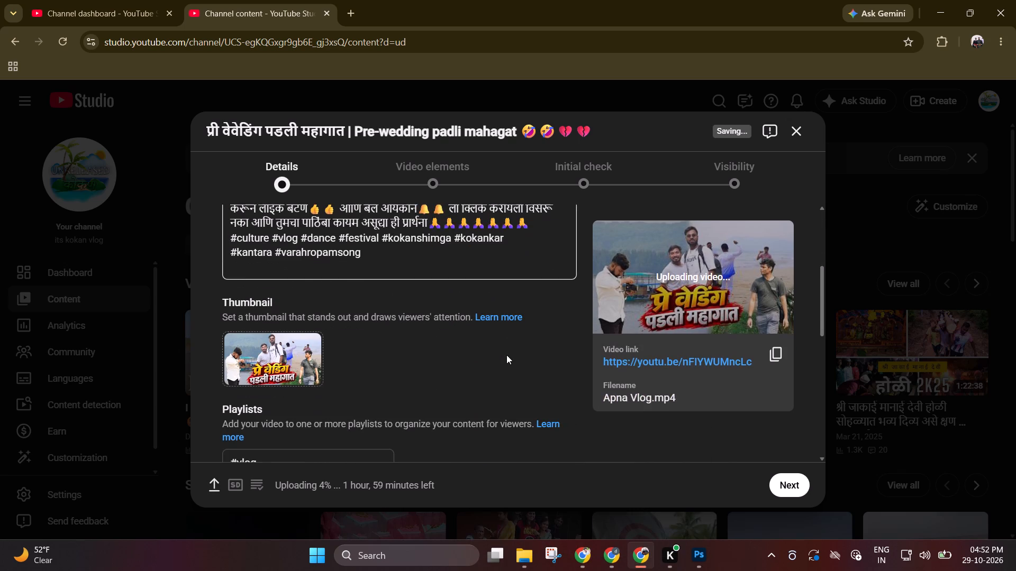
scroll(506, 355, "down", 4)
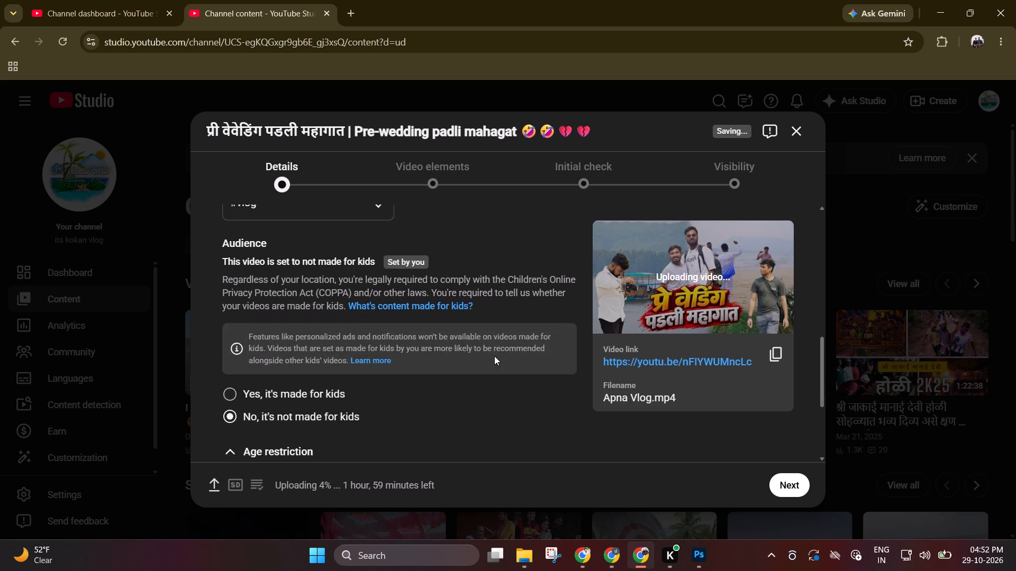
scroll(494, 356, "down", 6)
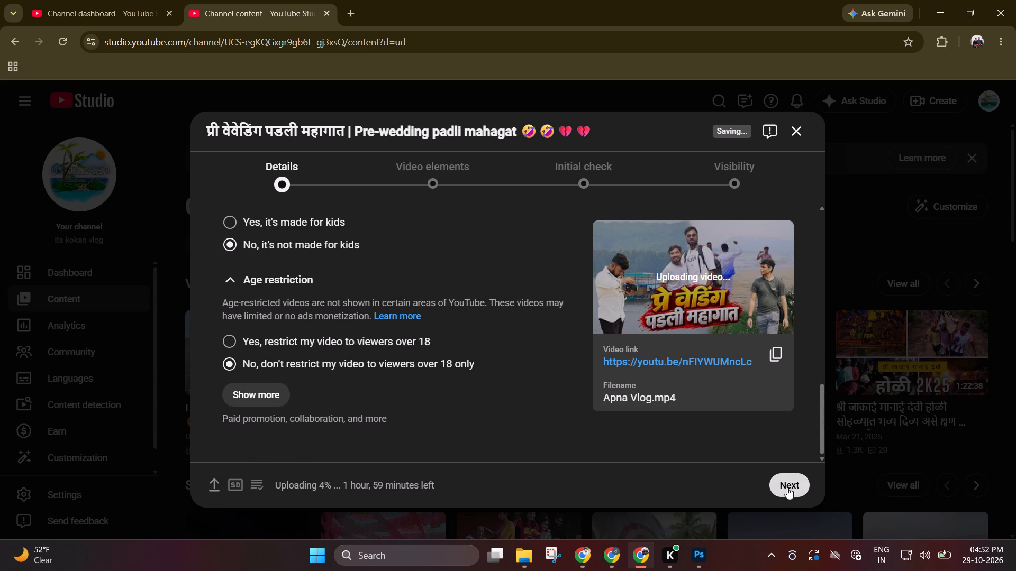
left_click(787, 487)
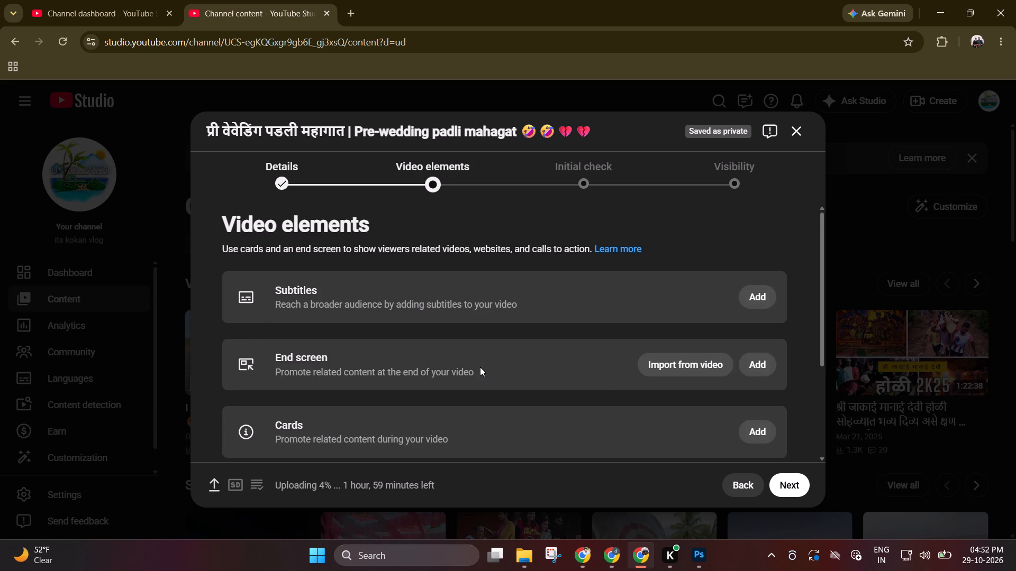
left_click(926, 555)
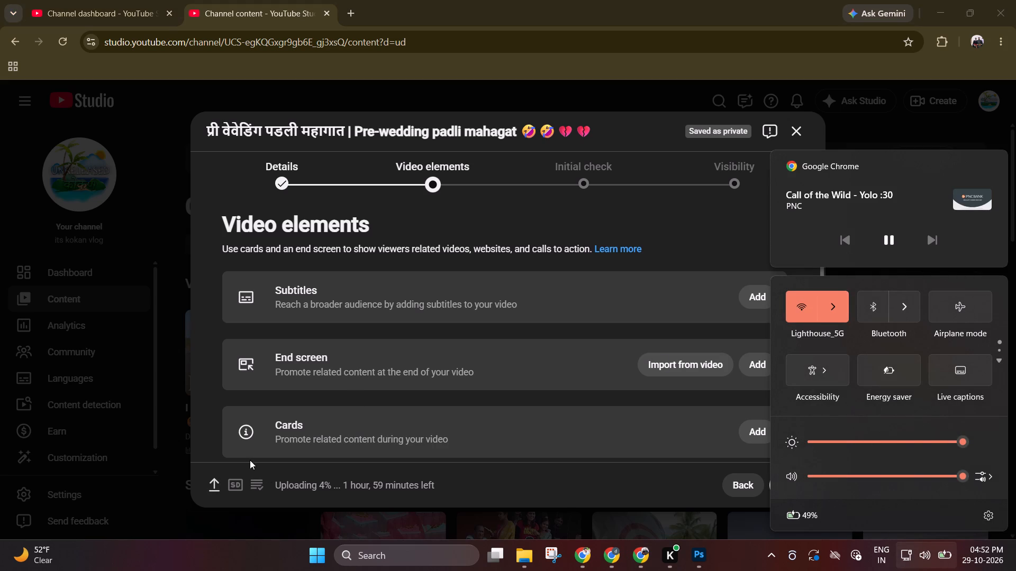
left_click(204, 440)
Open the end screen editor and apply the 1 video, 1 subscribe template that places both elements along the frame's bottom.
scroll(643, 318, "up", 4)
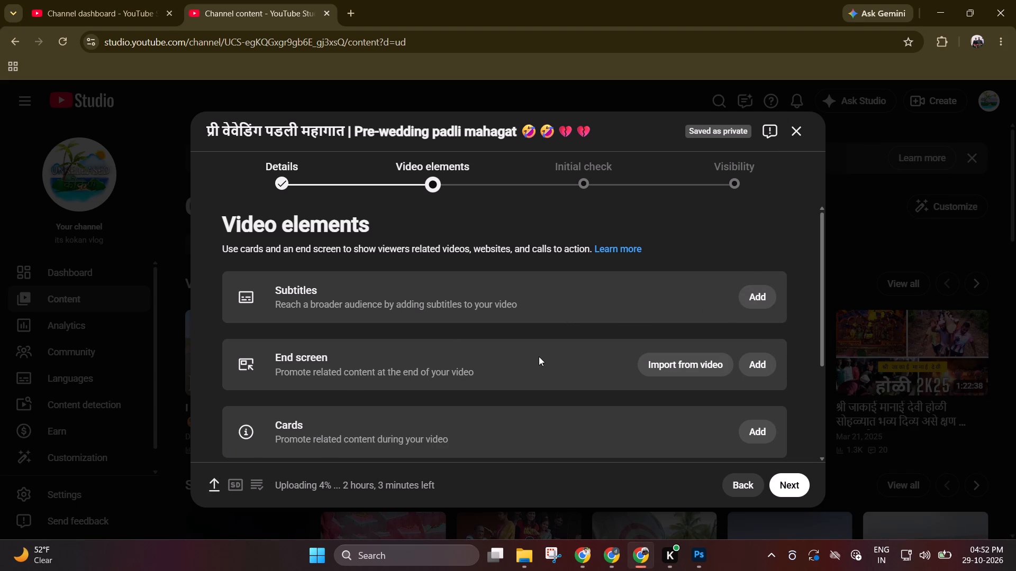
scroll(536, 359, "down", 1)
left_click(715, 297)
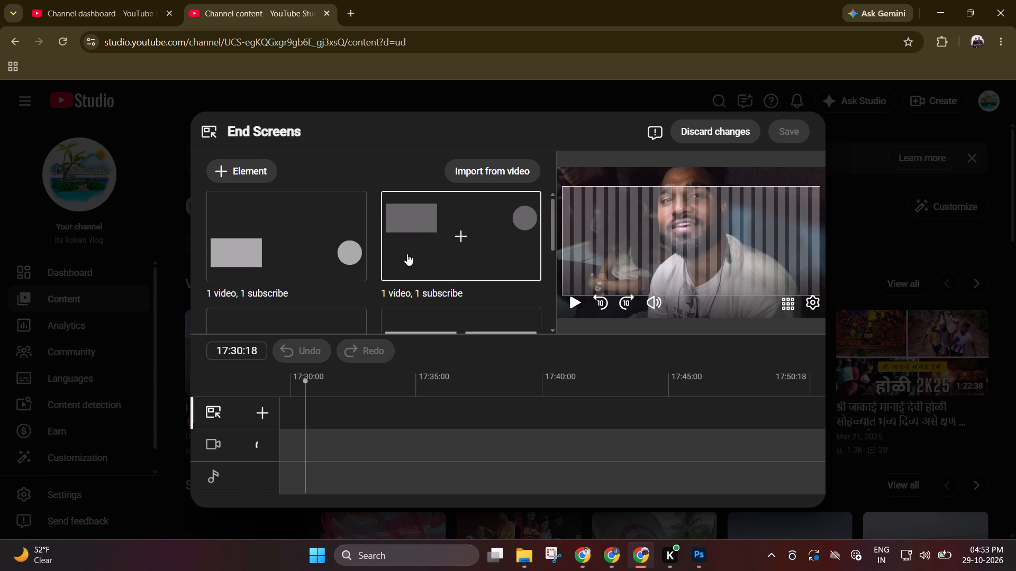
left_click(311, 251)
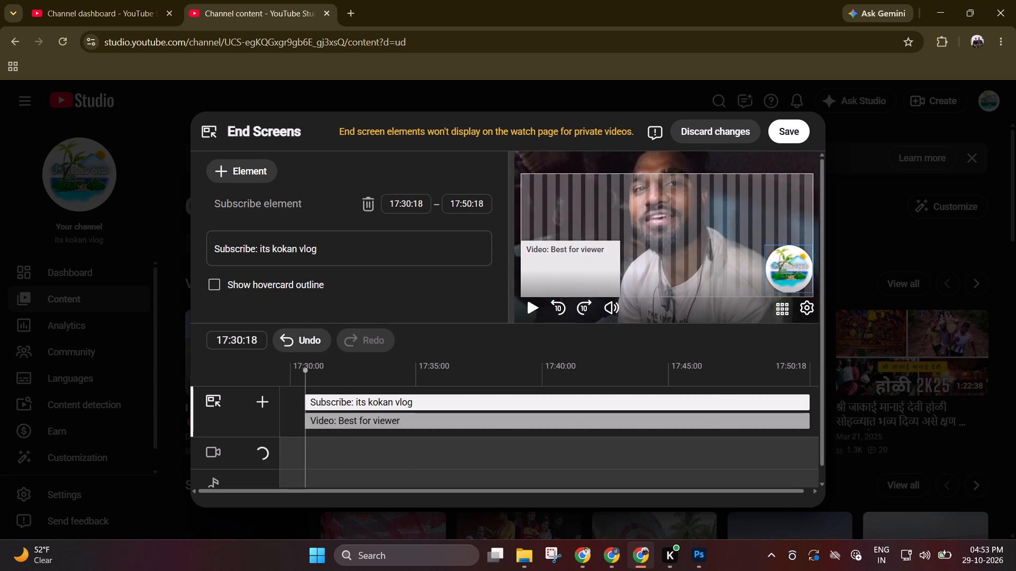
Add a second video element featuring the most recent upload to the end screen.
left_click(580, 272)
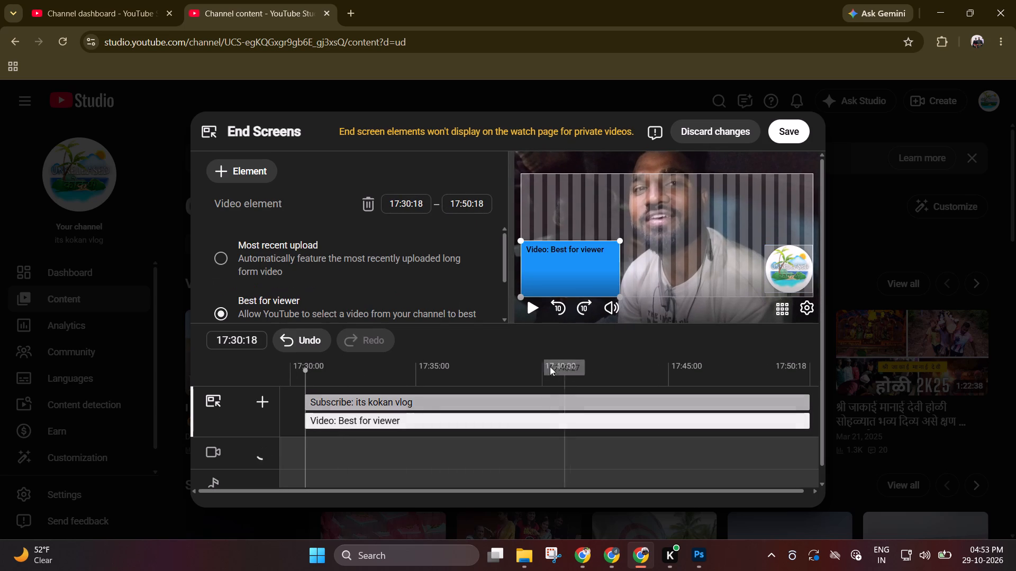
scroll(342, 377, "down", 2)
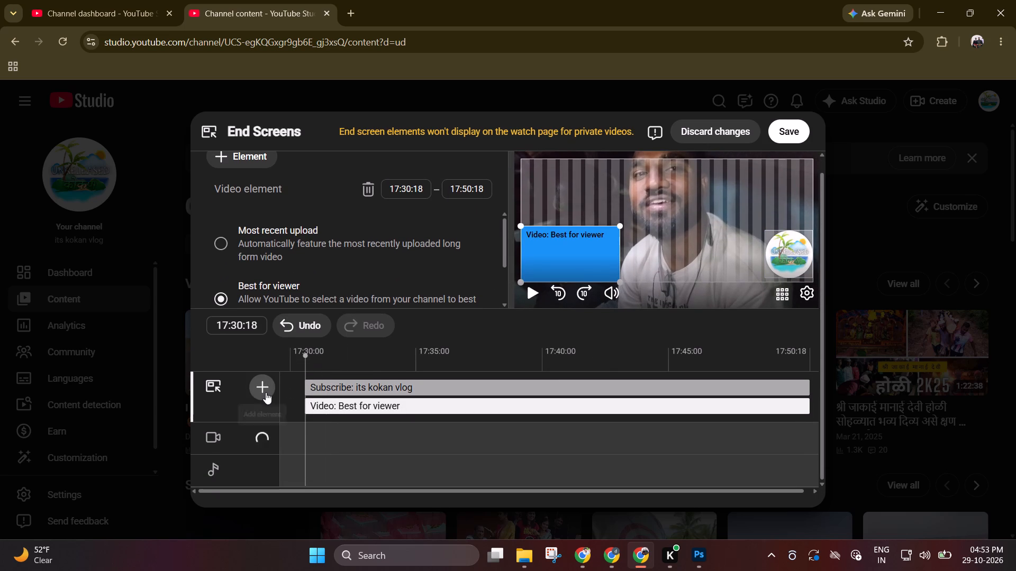
left_click(266, 392)
left_click(292, 393)
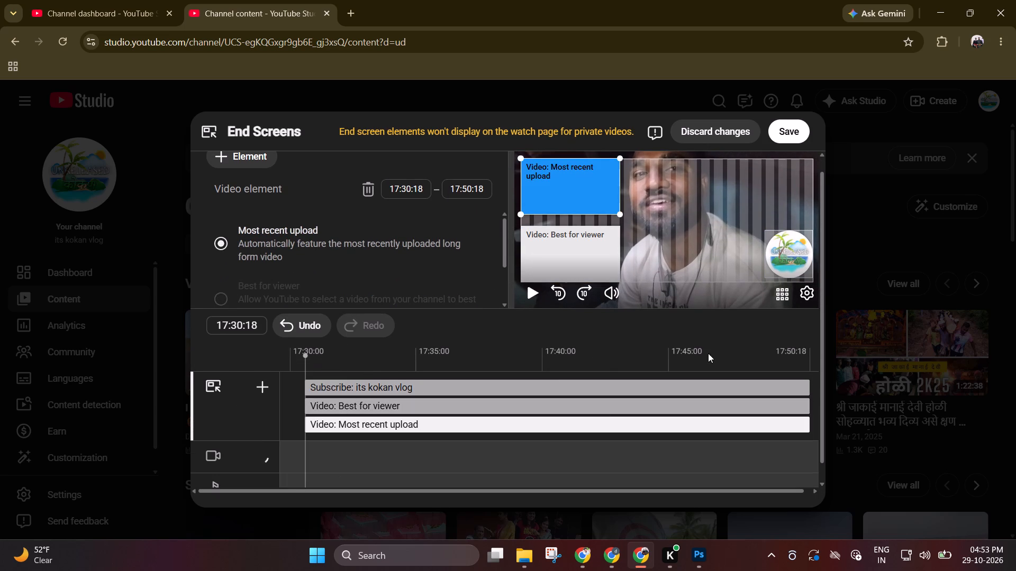
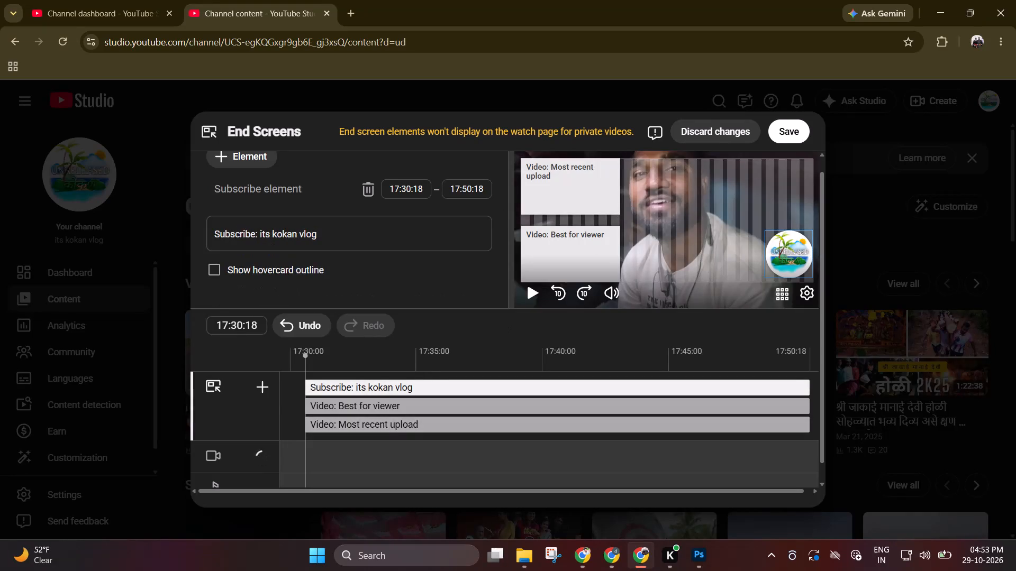
Change the end screen's most recent upload element to the specific video "I became a MONEY DIGGER".
left_click(597, 180)
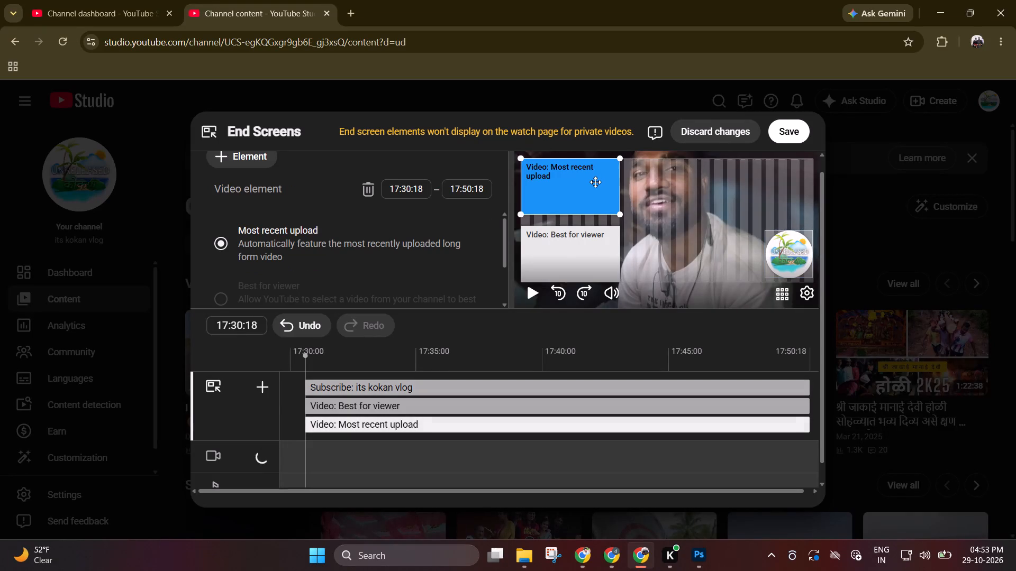
scroll(265, 285, "down", 2)
left_click(232, 278)
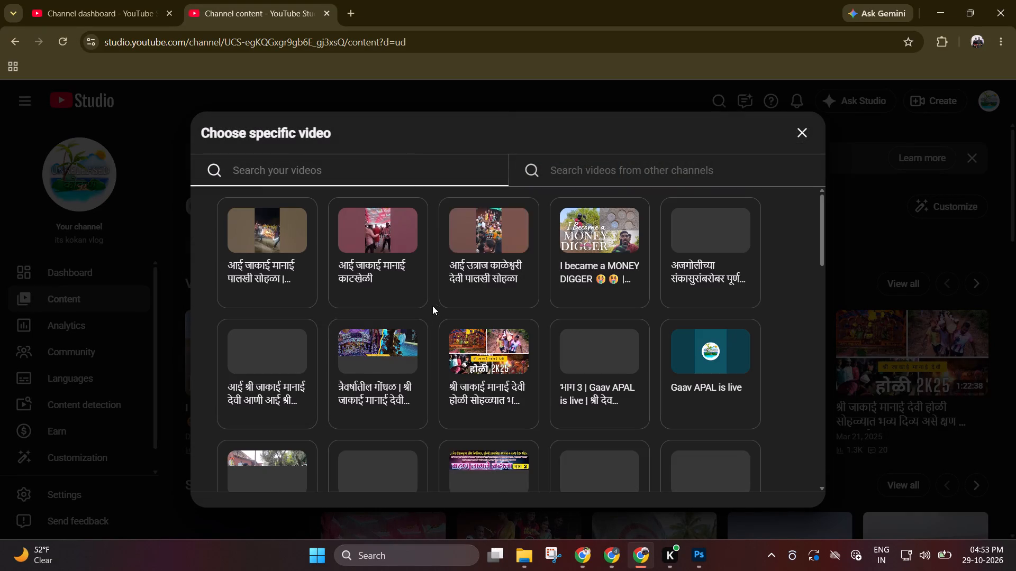
double_click(587, 250)
Change the Best for viewer element to the specific video "अजगोलीच्या संकासुरांबरोबर पूर्ण दिवस फिरलो" and save the end screen.
left_click(598, 266)
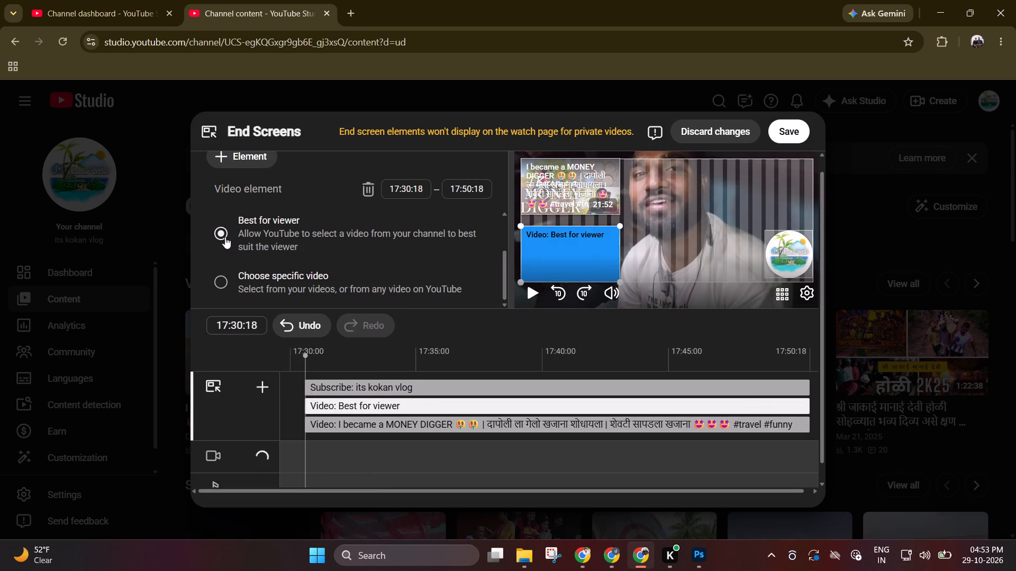
scroll(249, 240, "down", 5)
left_click(226, 278)
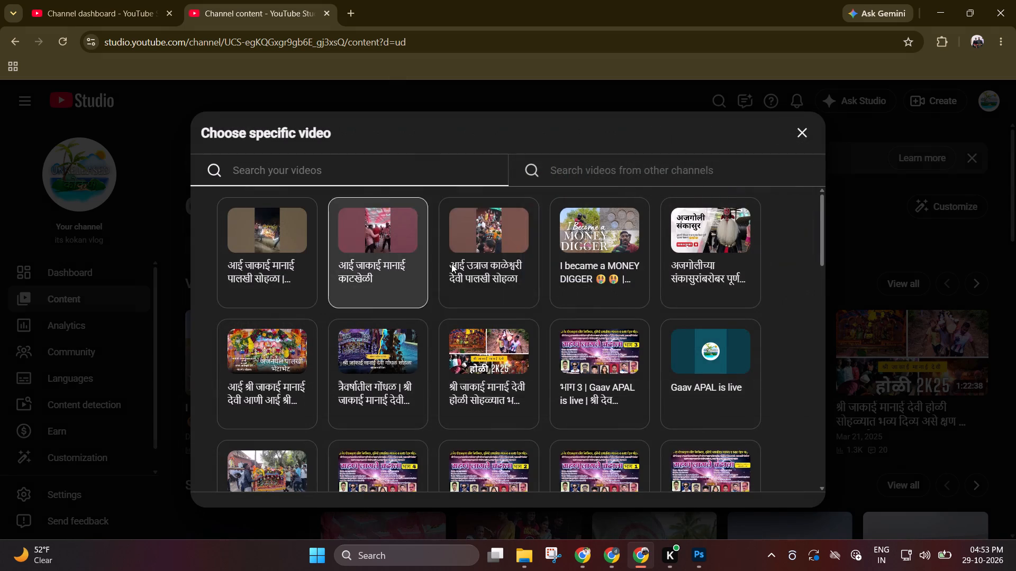
scroll(537, 339, "down", 6)
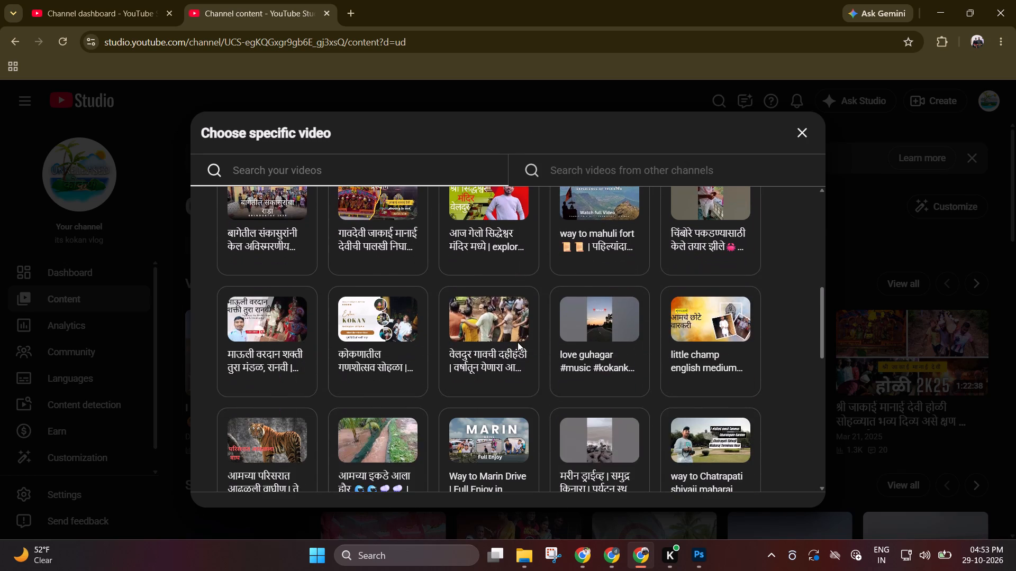
scroll(518, 342, "down", 4)
scroll(518, 342, "up", 5)
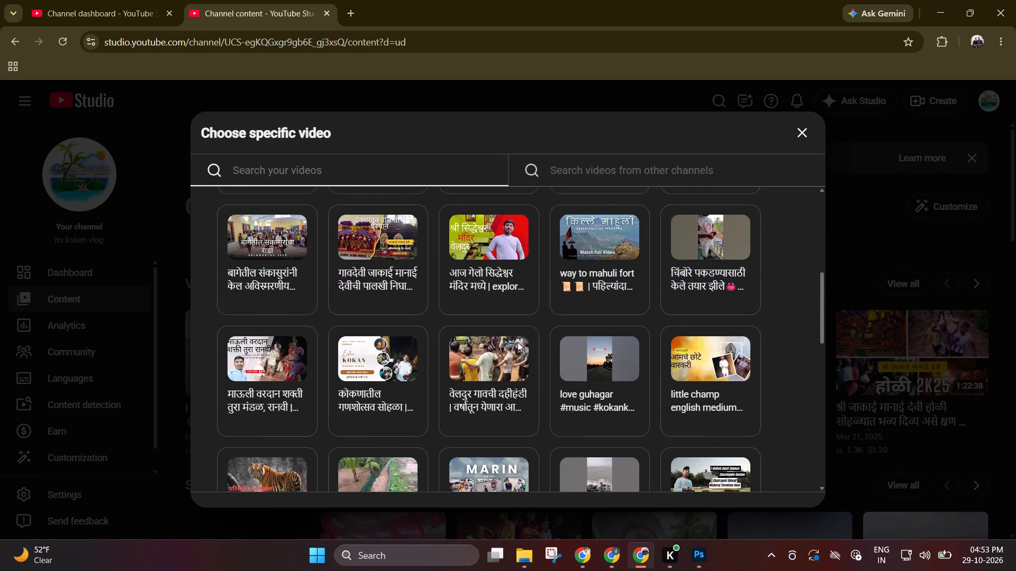
scroll(518, 342, "up", 4)
scroll(394, 314, "up", 3)
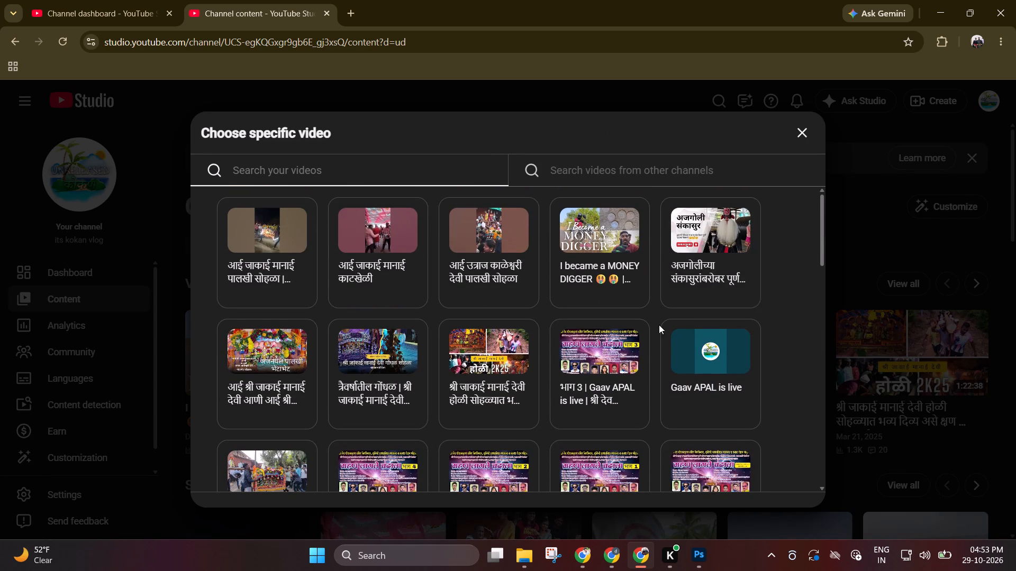
double_click(702, 246)
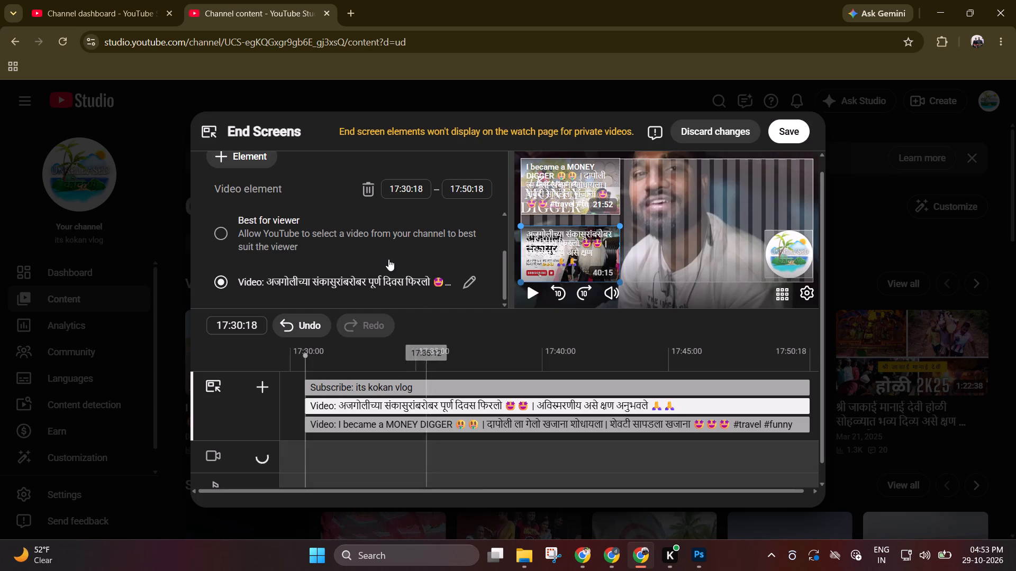
scroll(407, 266, "down", 3)
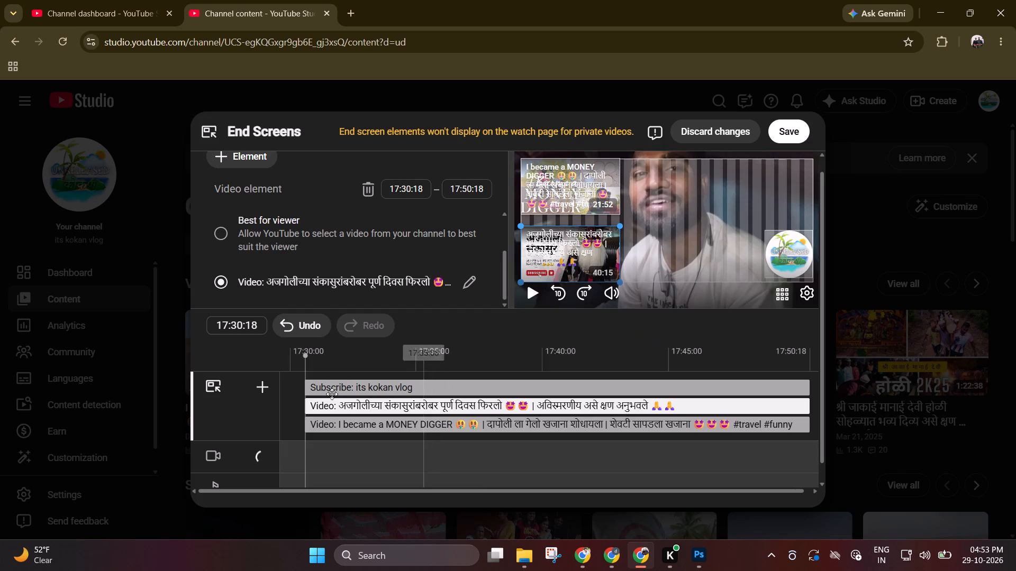
scroll(264, 173, "down", 3)
scroll(261, 183, "up", 4)
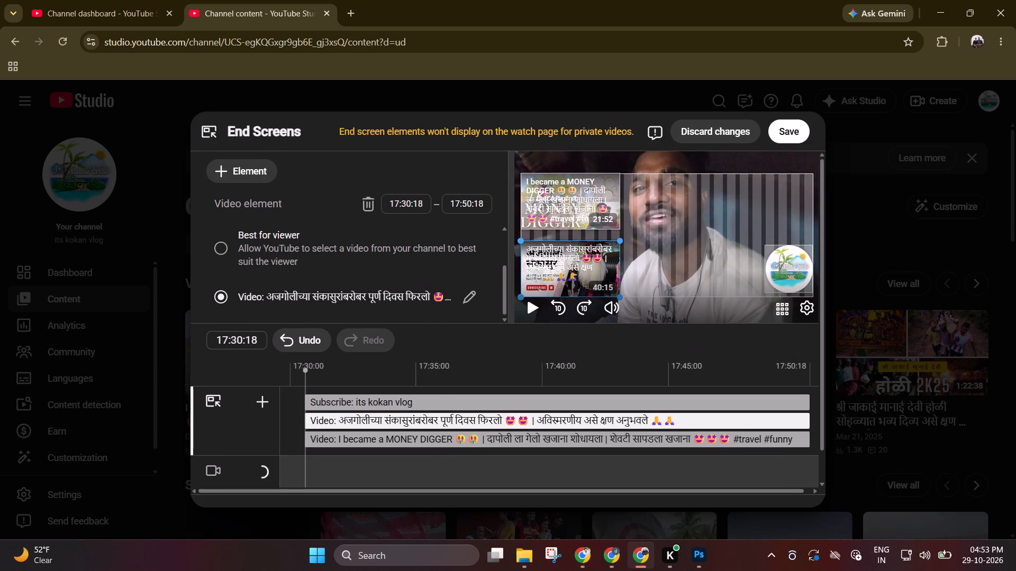
scroll(312, 257, "down", 4)
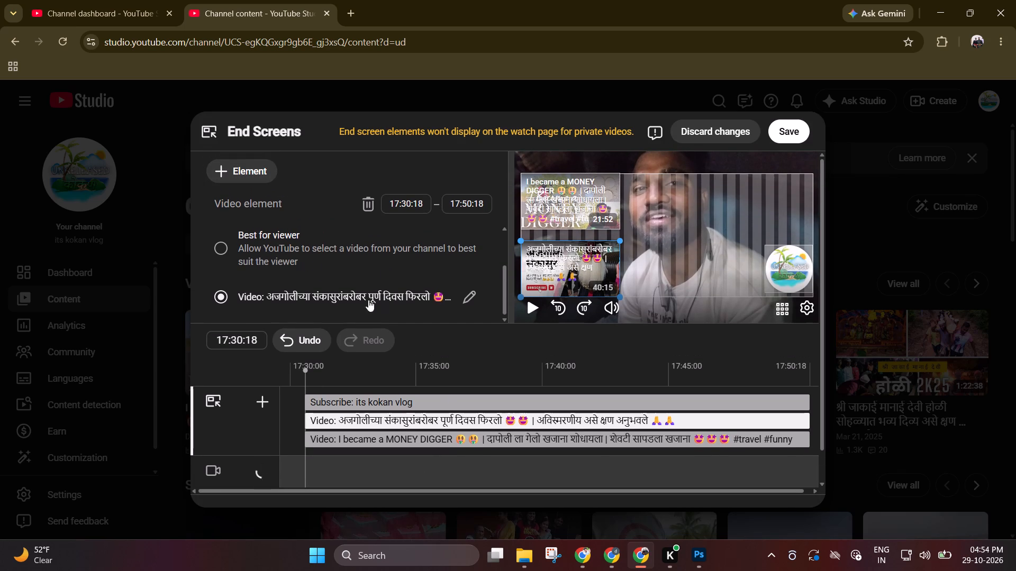
left_click(798, 125)
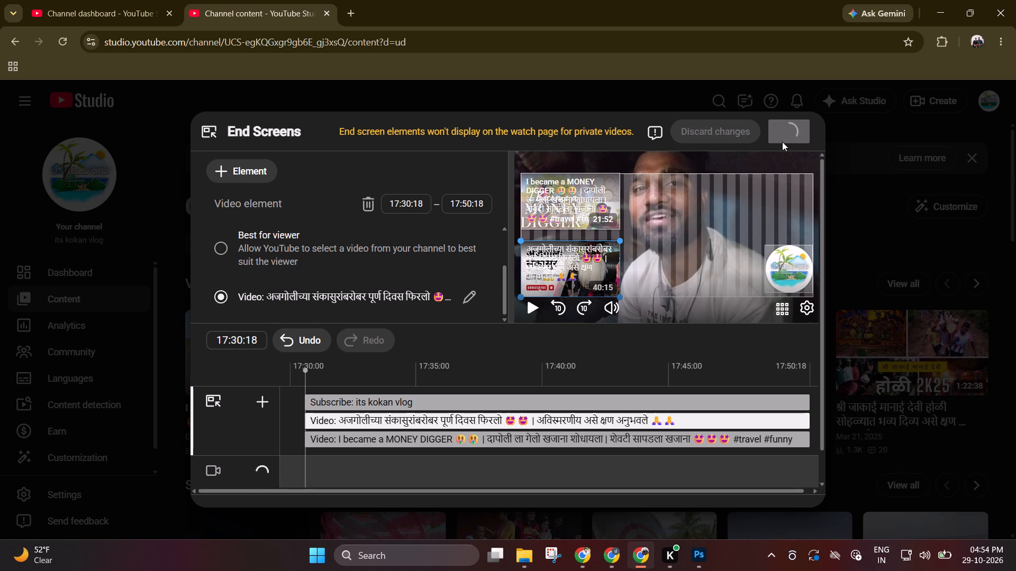
Open the Cards editor and add a video card at 00:00:00 featuring "I became a MONEY DIGGER".
scroll(424, 285, "down", 2)
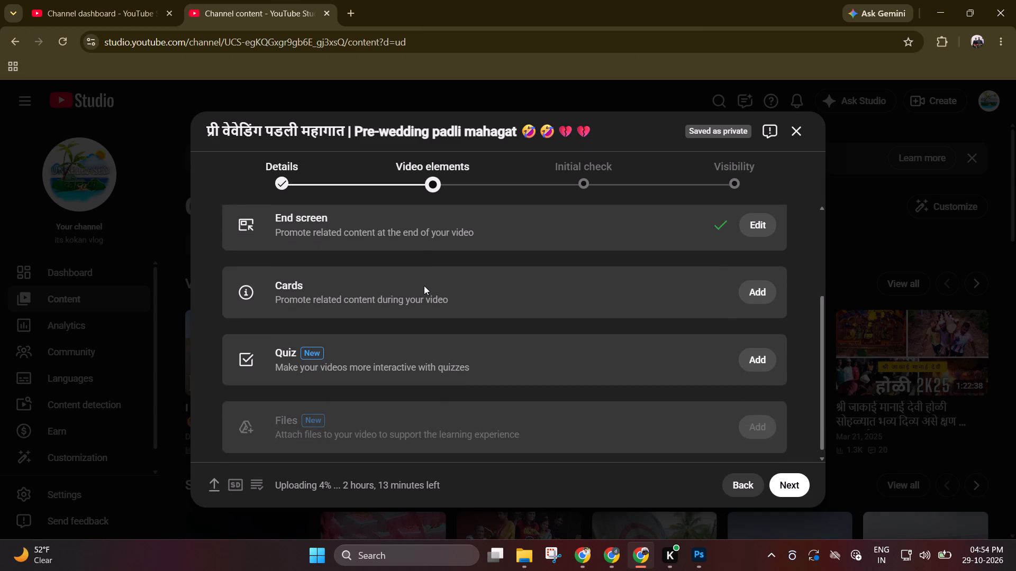
scroll(424, 285, "down", 1)
left_click(462, 274)
left_click(747, 281)
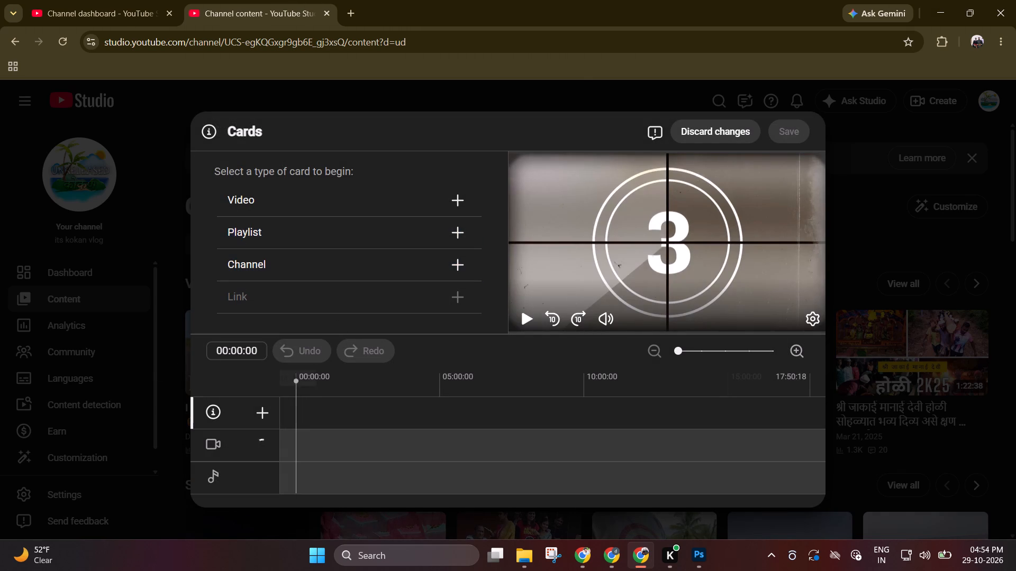
left_click_drag(297, 385, 286, 384)
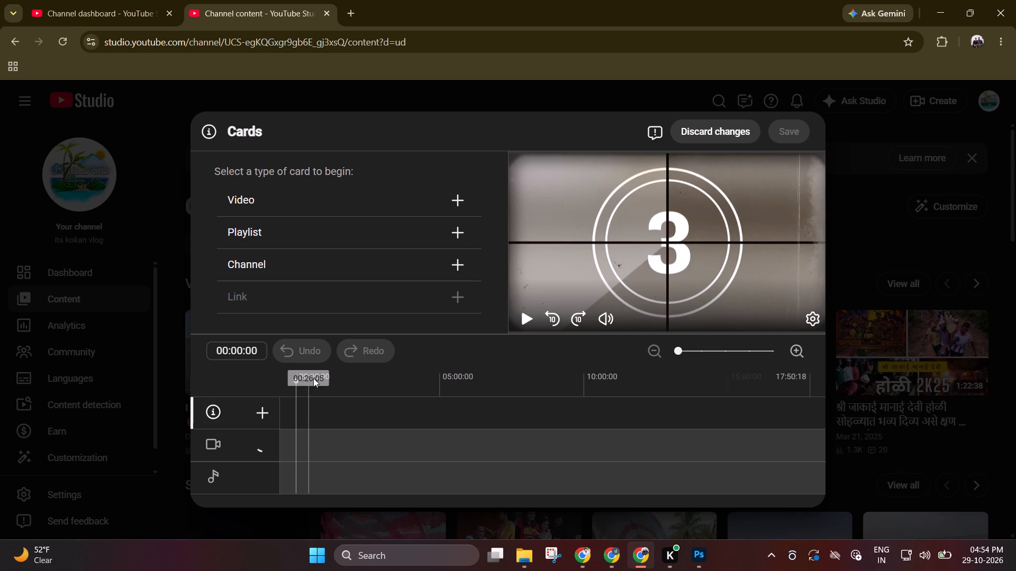
left_click_drag(297, 380, 287, 388)
left_click(290, 388)
left_click(460, 207)
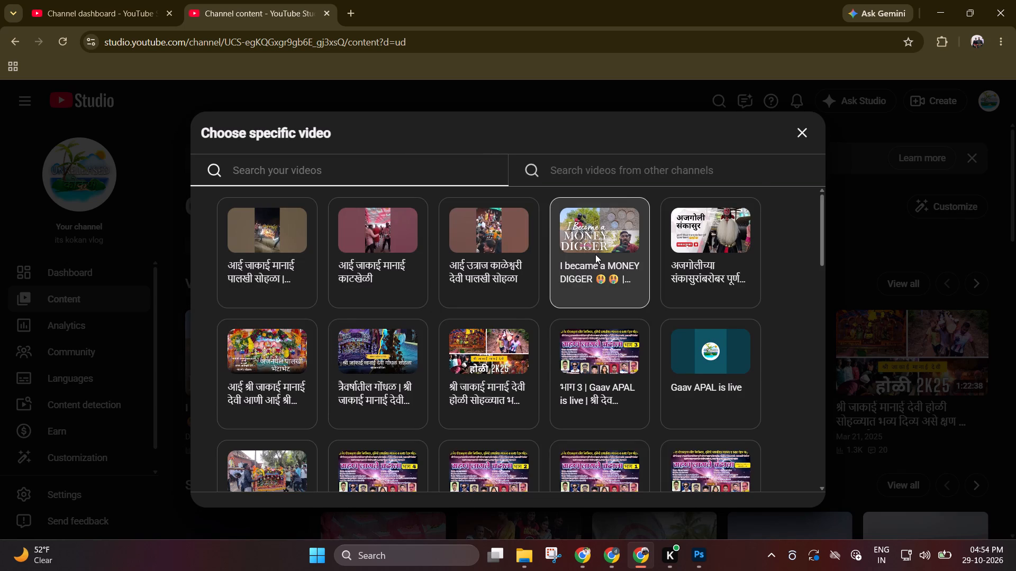
double_click(595, 254)
Add a second video card at 00:46:25 featuring "अजगोलीच्या संकासुरांबरोबर पूर्ण दिवस फिरलो".
left_click(319, 388)
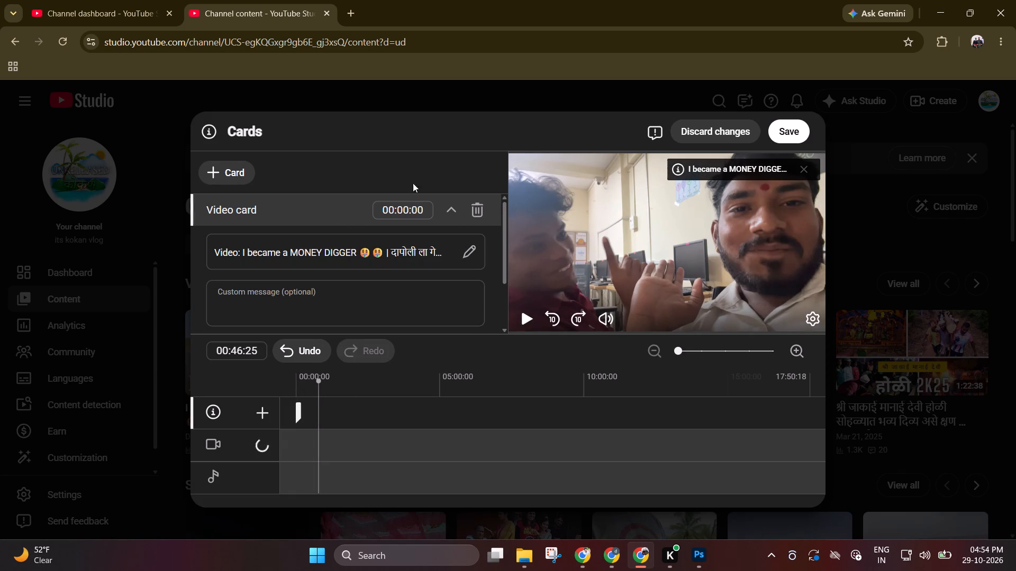
left_click(233, 171)
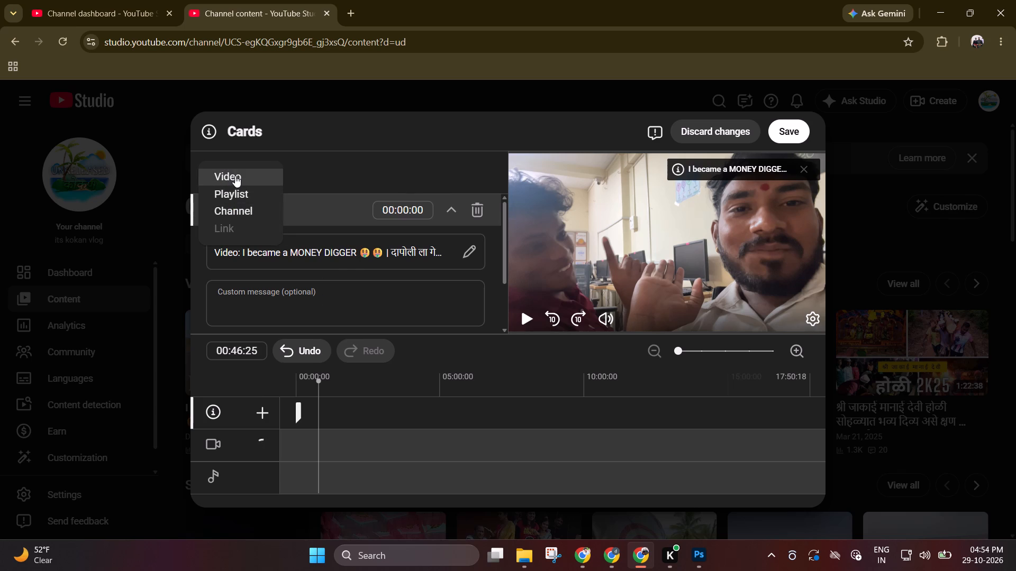
left_click(235, 176)
double_click(724, 232)
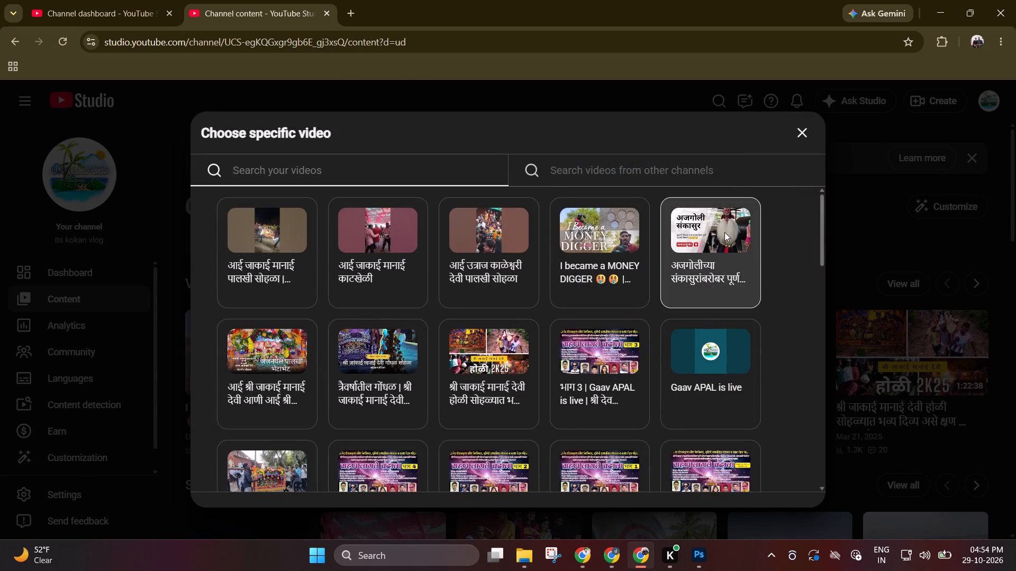
Add a third video card at 01:35:02 featuring the "आई श्री जाकाई मानाई देवी आणी आई श्री उत्राज काळेश्वरी" video.
left_click(341, 387)
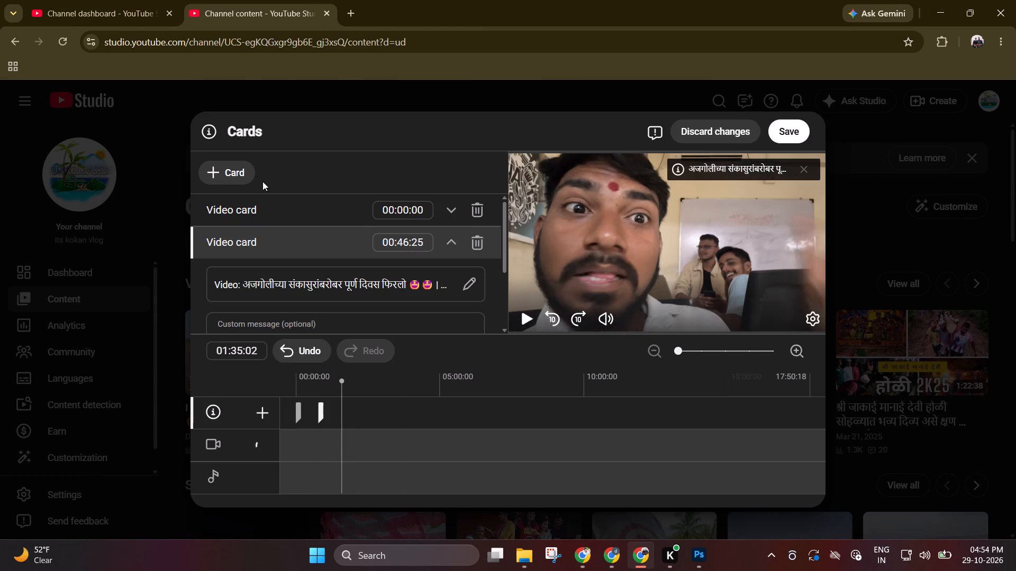
left_click(245, 173)
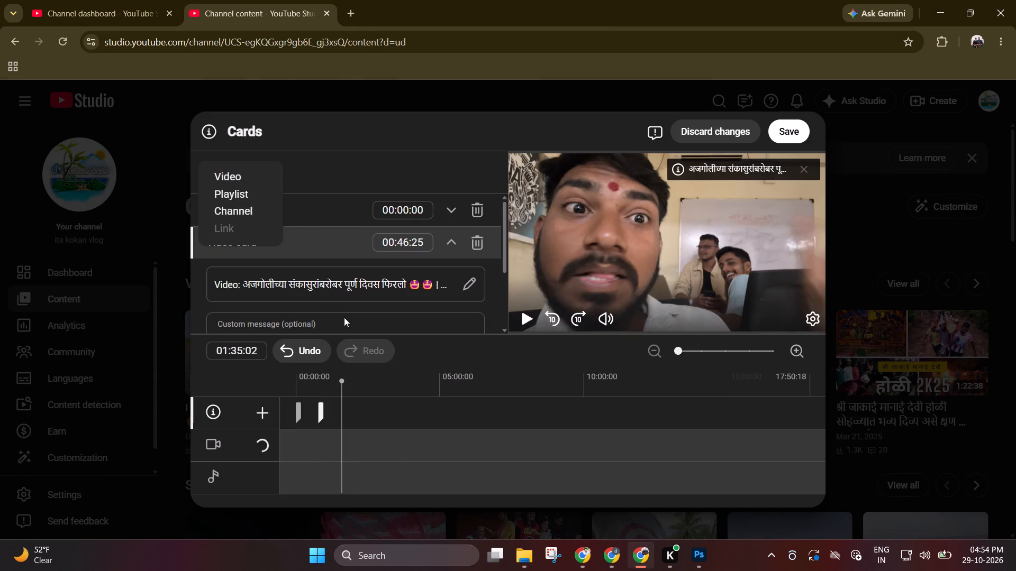
left_click(246, 180)
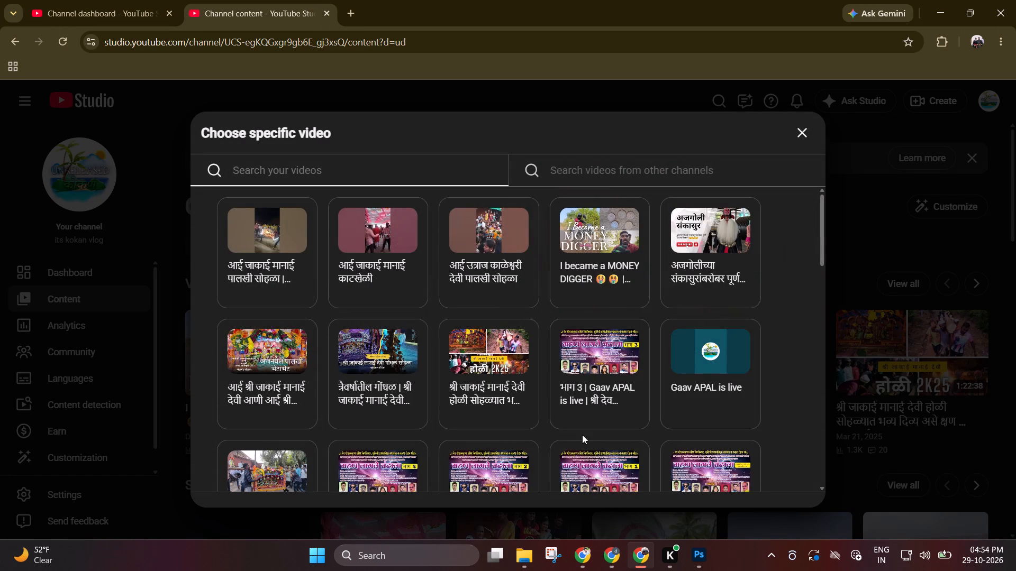
left_click(278, 370)
left_click(278, 370)
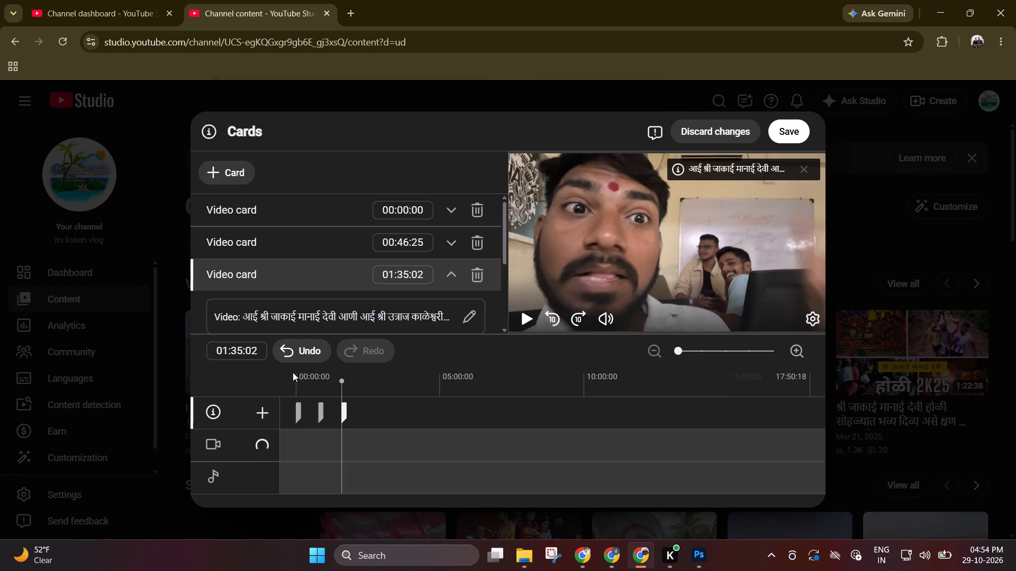
Add a fourth video card at 02:27:12 featuring the "श्री जाकाई मानाई देवी होळी" video.
left_click(367, 391)
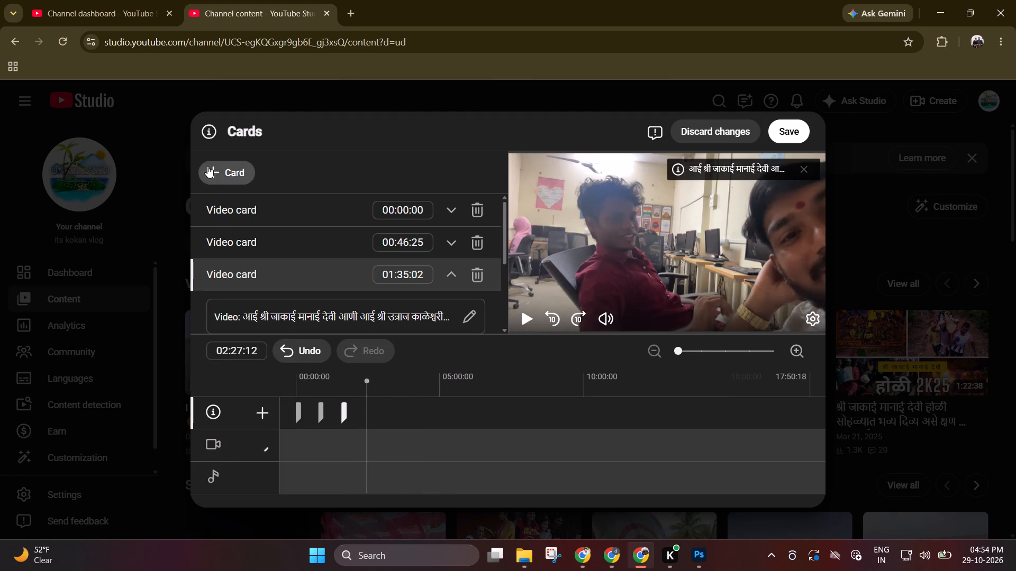
left_click(207, 166)
left_click(234, 178)
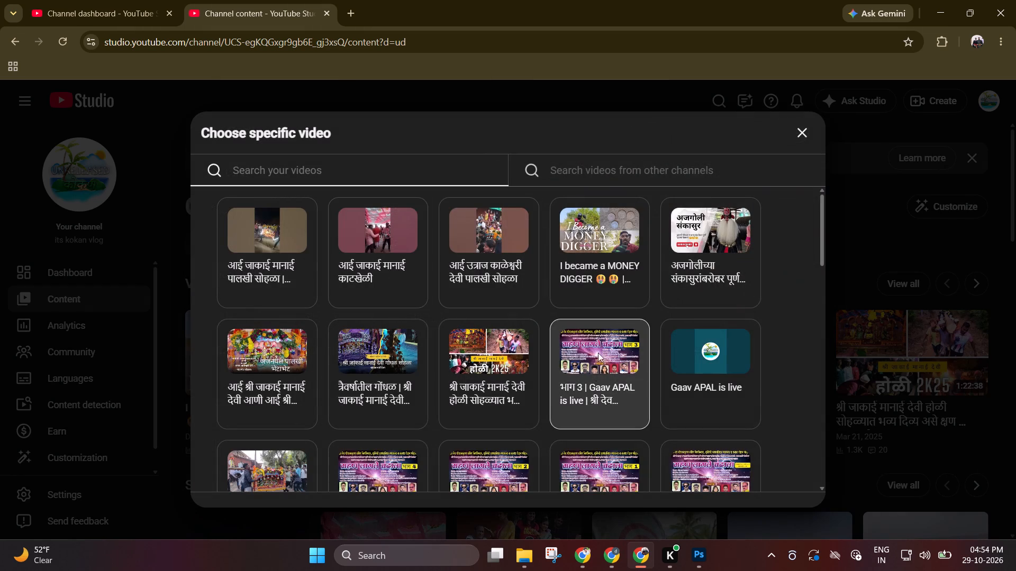
scroll(560, 407, "down", 1)
double_click(473, 311)
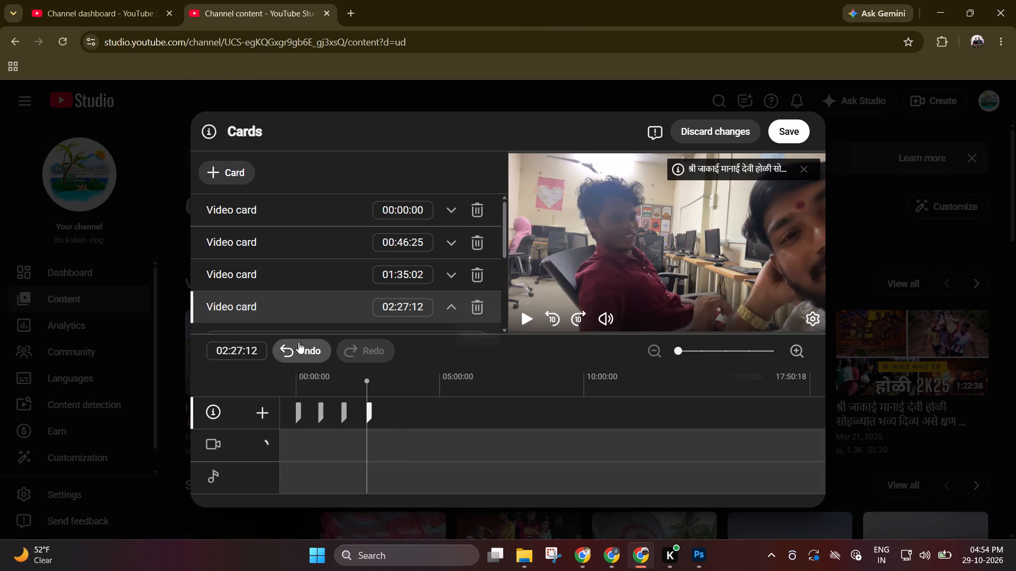
Add a fifth video card at 03:30:24 featuring the "त्रैवर्षातील गोंधळ" video.
left_click(397, 389)
left_click(233, 173)
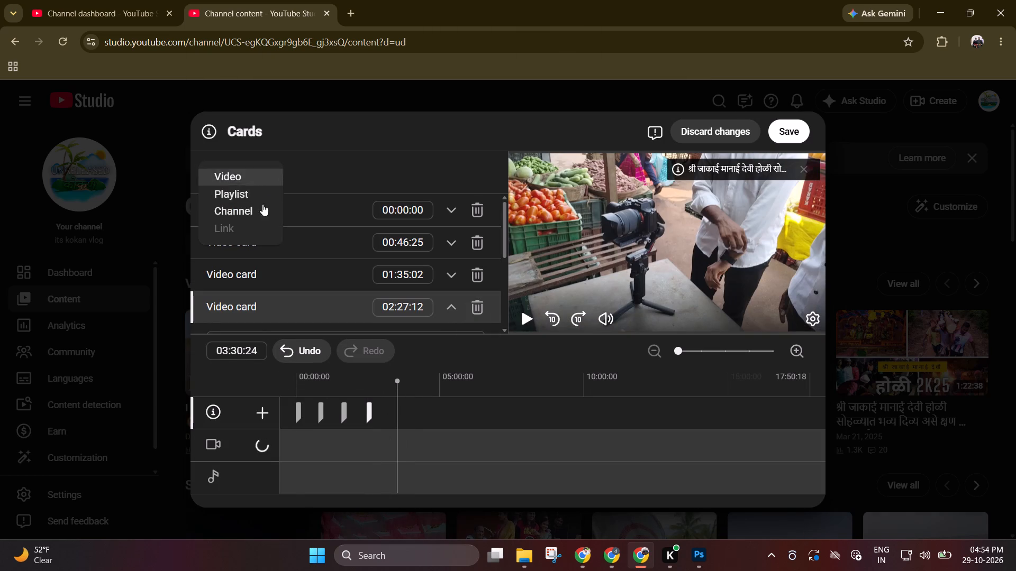
left_click(248, 183)
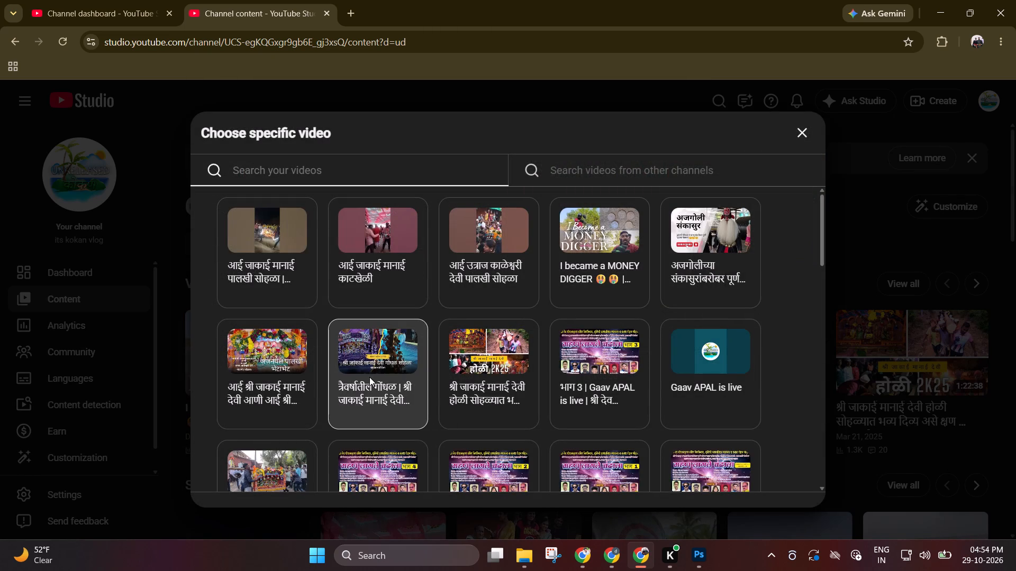
double_click(371, 373)
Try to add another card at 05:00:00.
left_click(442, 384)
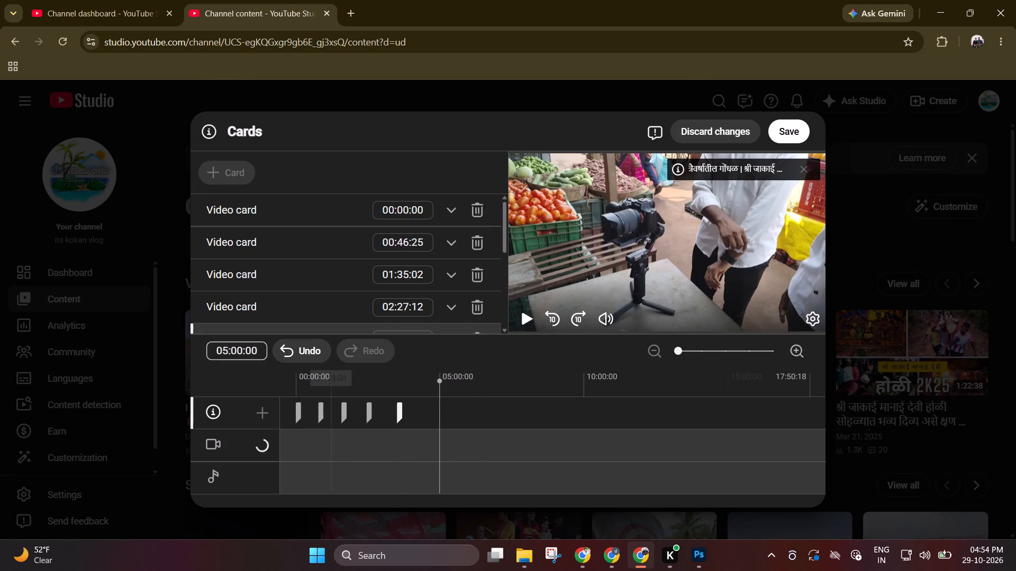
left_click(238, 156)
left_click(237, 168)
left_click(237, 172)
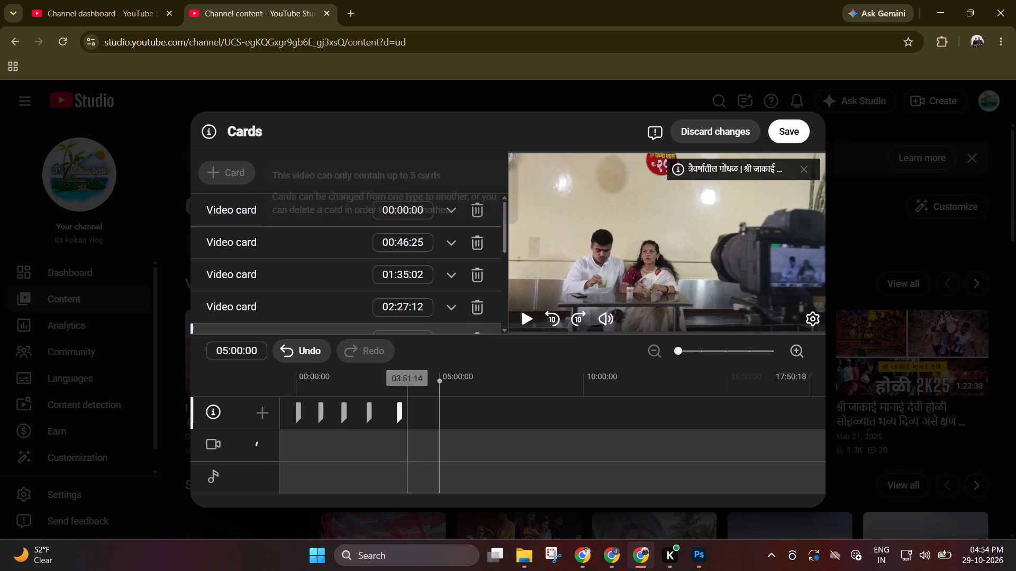
Spread the four cards after the opening one along the timeline to about 03:58, 07:18, 11:35 and just past 15:00, and save the cards.
left_click_drag(400, 418, 509, 415)
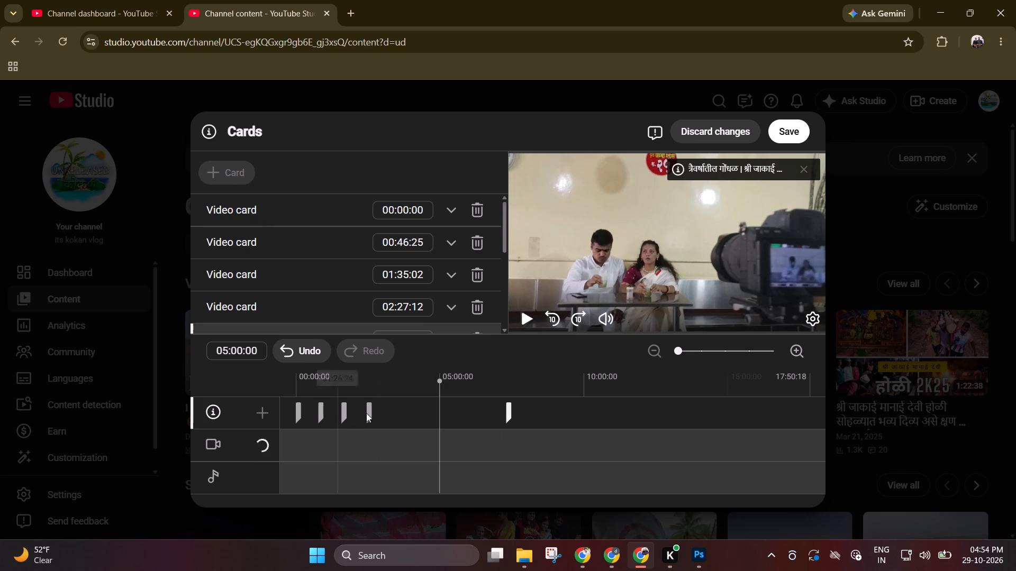
left_click_drag(367, 411, 433, 411)
left_click_drag(343, 411, 632, 415)
left_click_drag(322, 409, 512, 410)
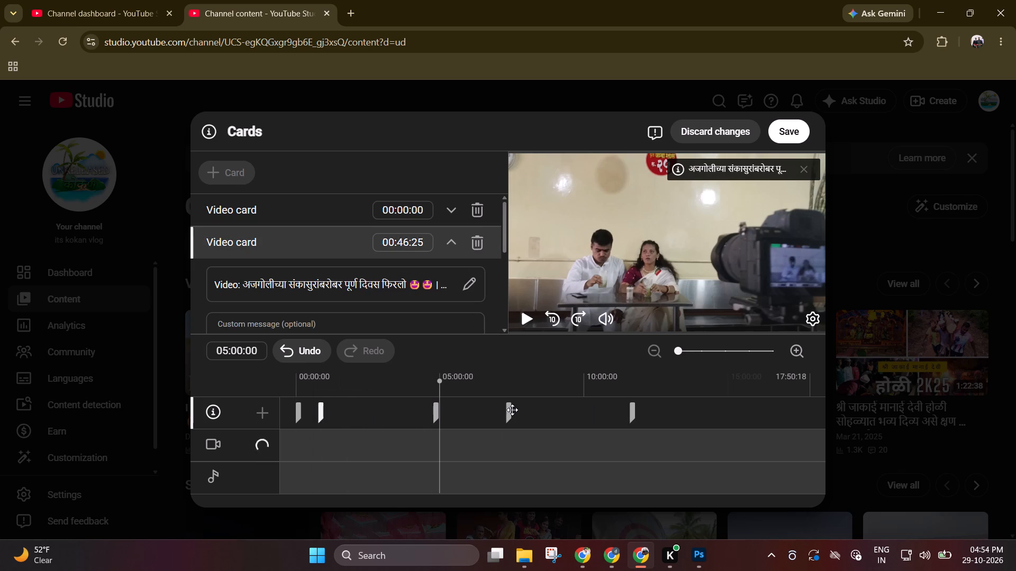
left_click_drag(512, 410, 740, 415)
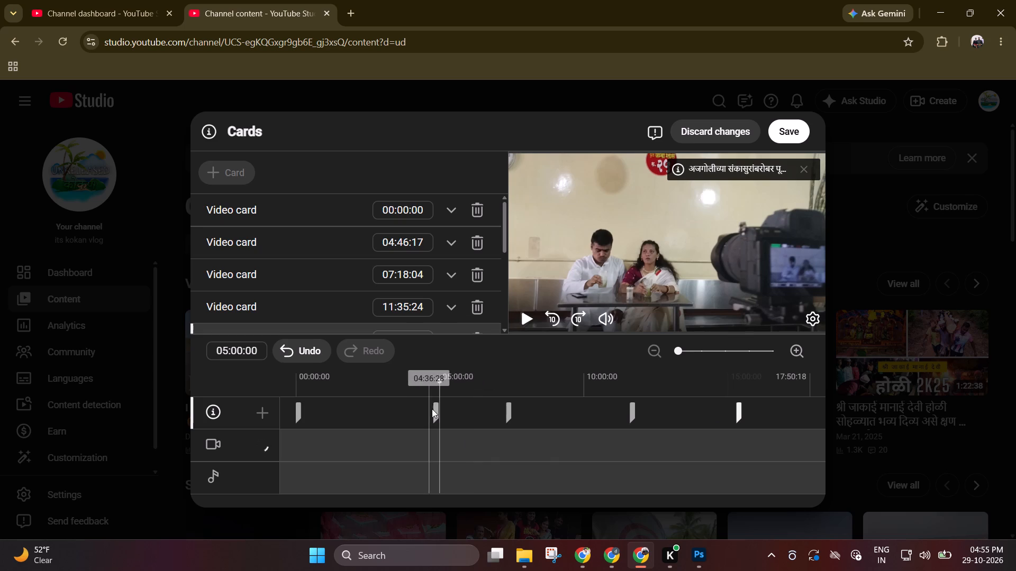
left_click_drag(437, 408, 414, 412)
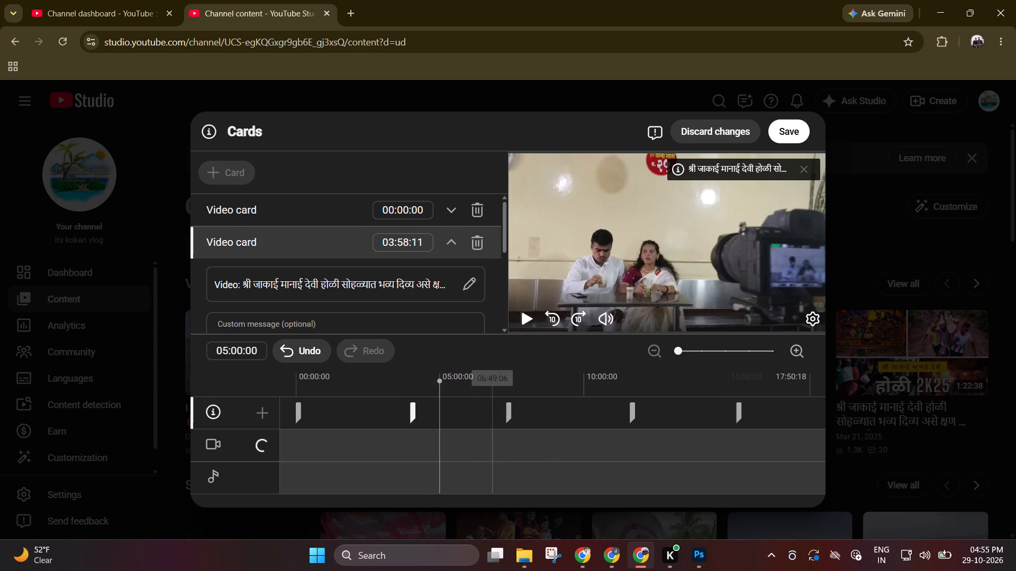
scroll(307, 229, "down", 4)
left_click(794, 134)
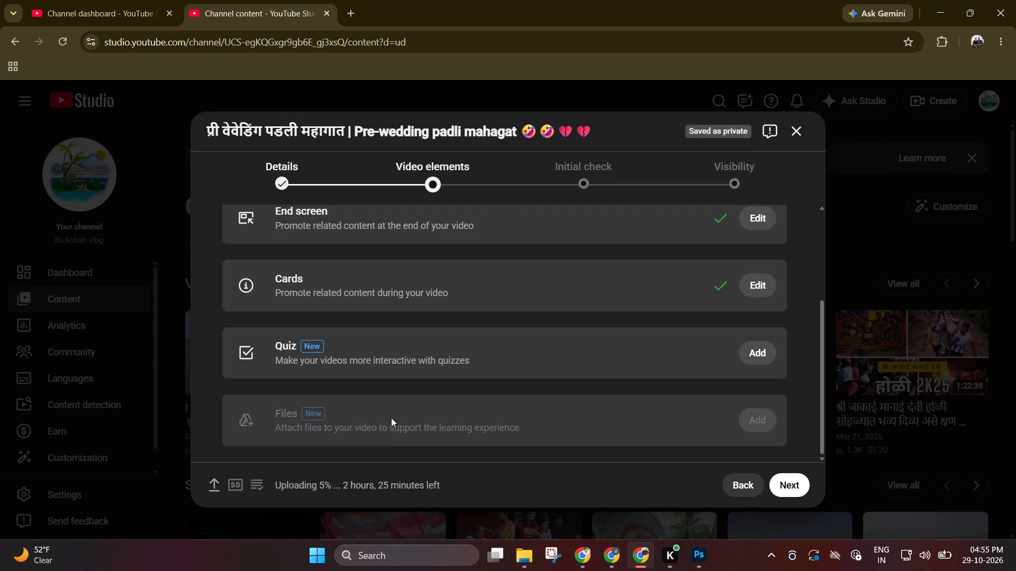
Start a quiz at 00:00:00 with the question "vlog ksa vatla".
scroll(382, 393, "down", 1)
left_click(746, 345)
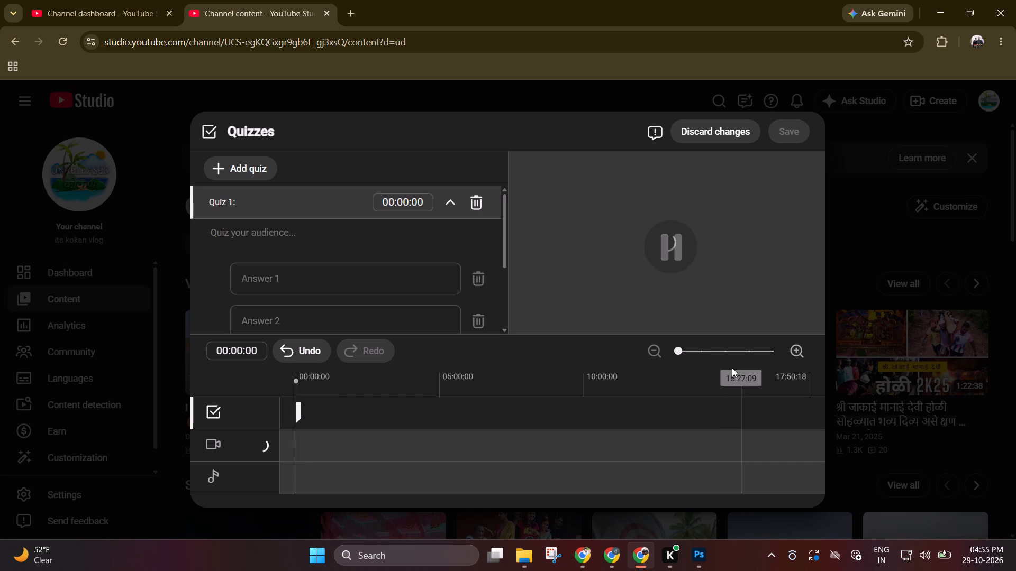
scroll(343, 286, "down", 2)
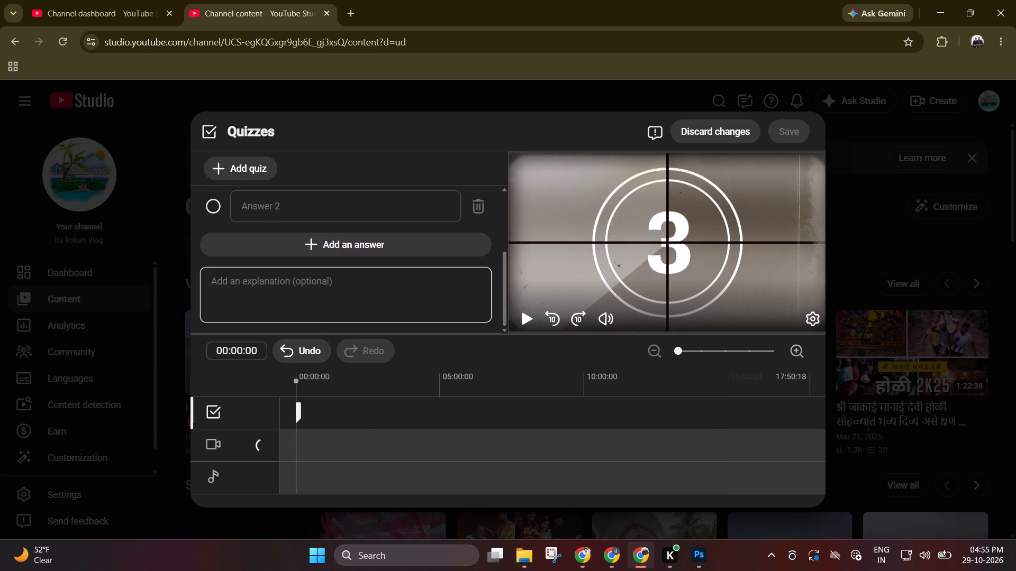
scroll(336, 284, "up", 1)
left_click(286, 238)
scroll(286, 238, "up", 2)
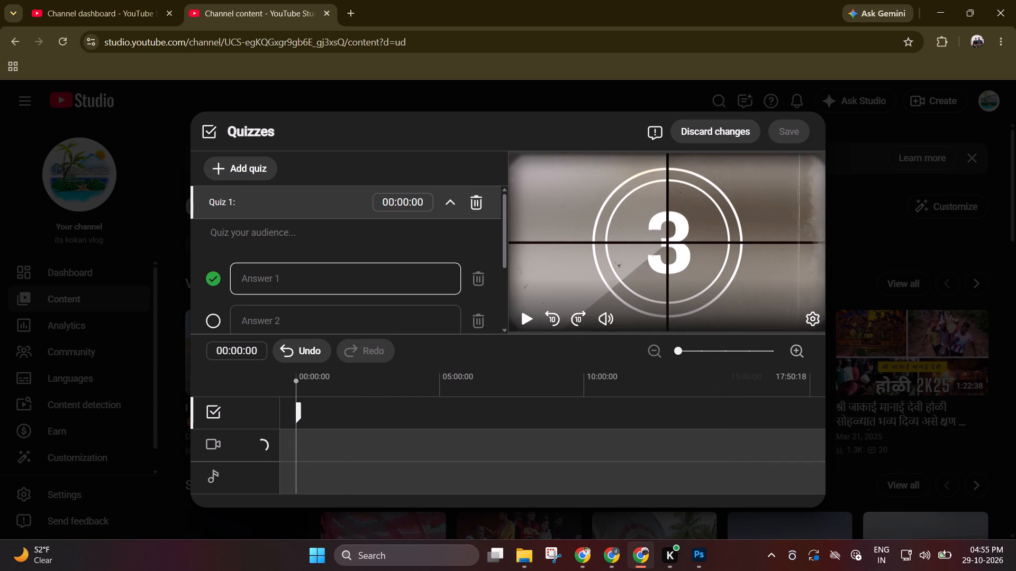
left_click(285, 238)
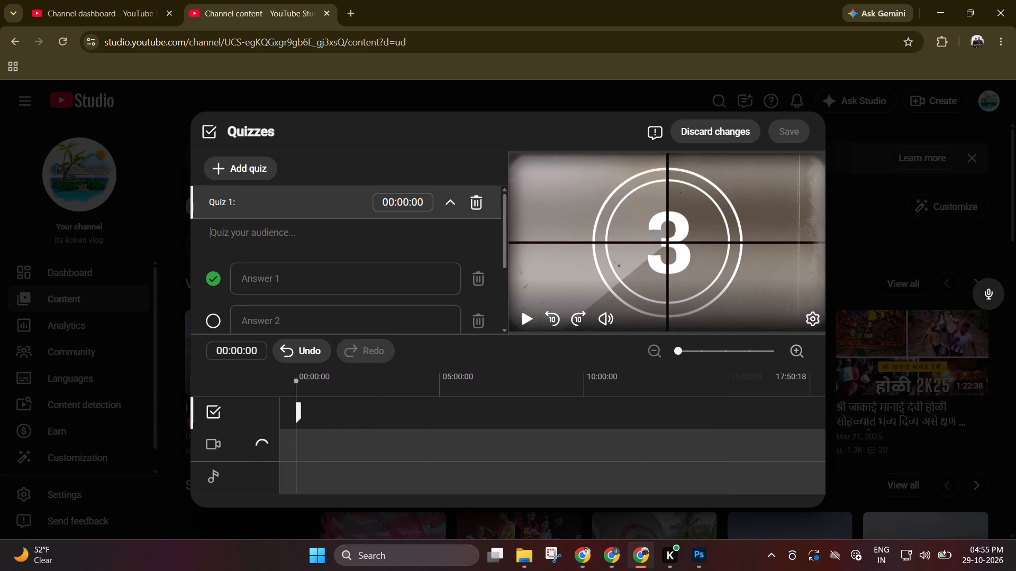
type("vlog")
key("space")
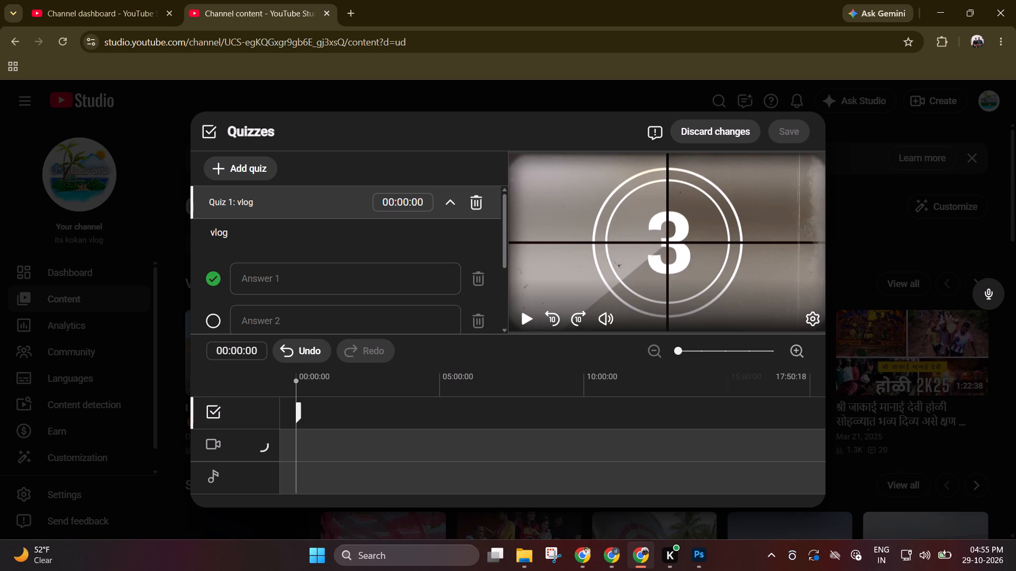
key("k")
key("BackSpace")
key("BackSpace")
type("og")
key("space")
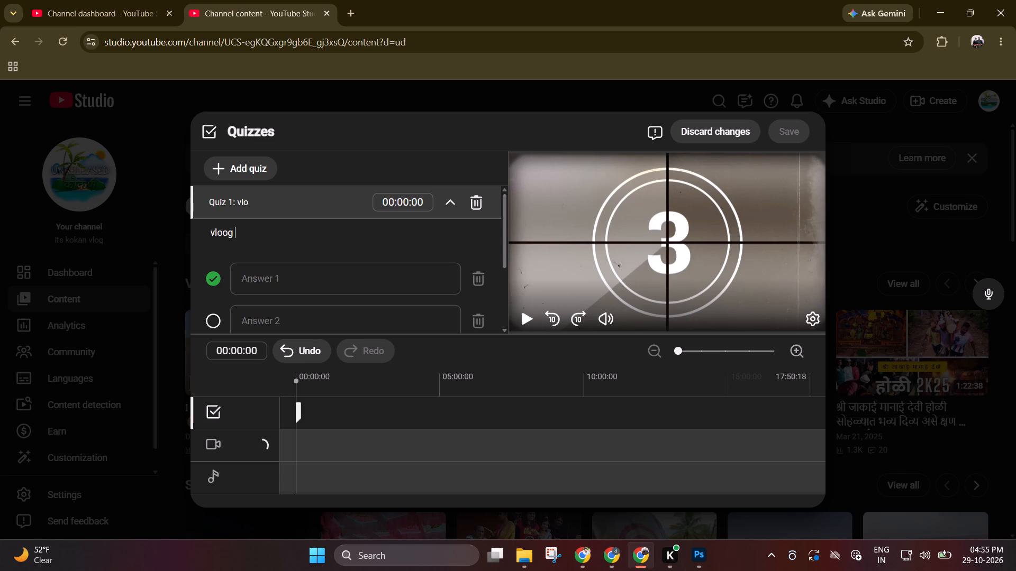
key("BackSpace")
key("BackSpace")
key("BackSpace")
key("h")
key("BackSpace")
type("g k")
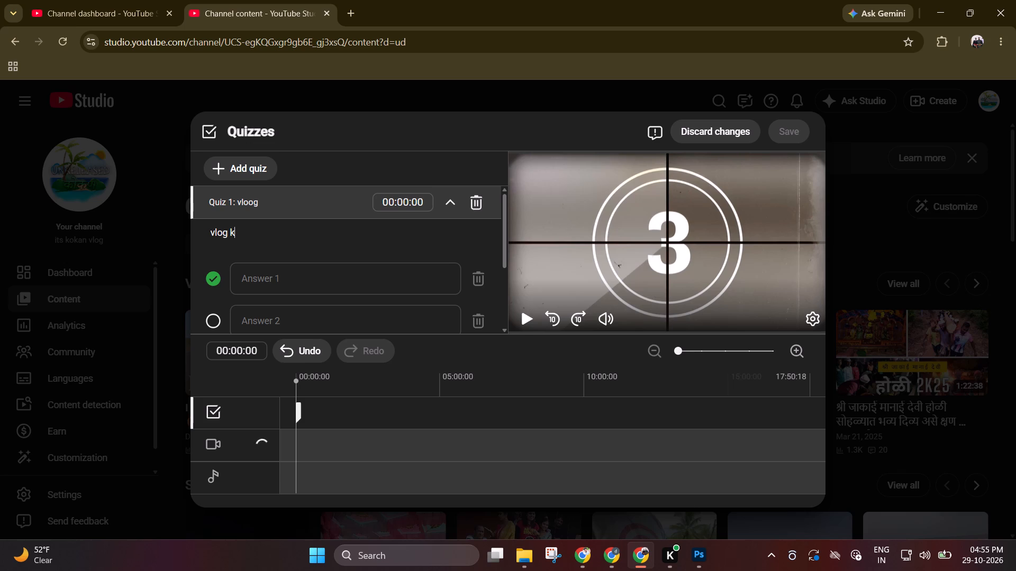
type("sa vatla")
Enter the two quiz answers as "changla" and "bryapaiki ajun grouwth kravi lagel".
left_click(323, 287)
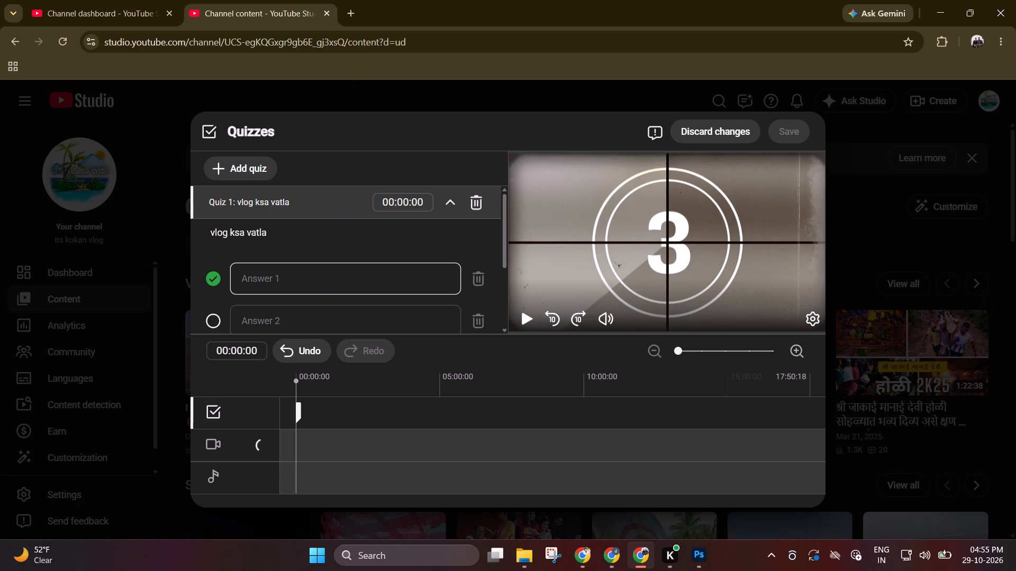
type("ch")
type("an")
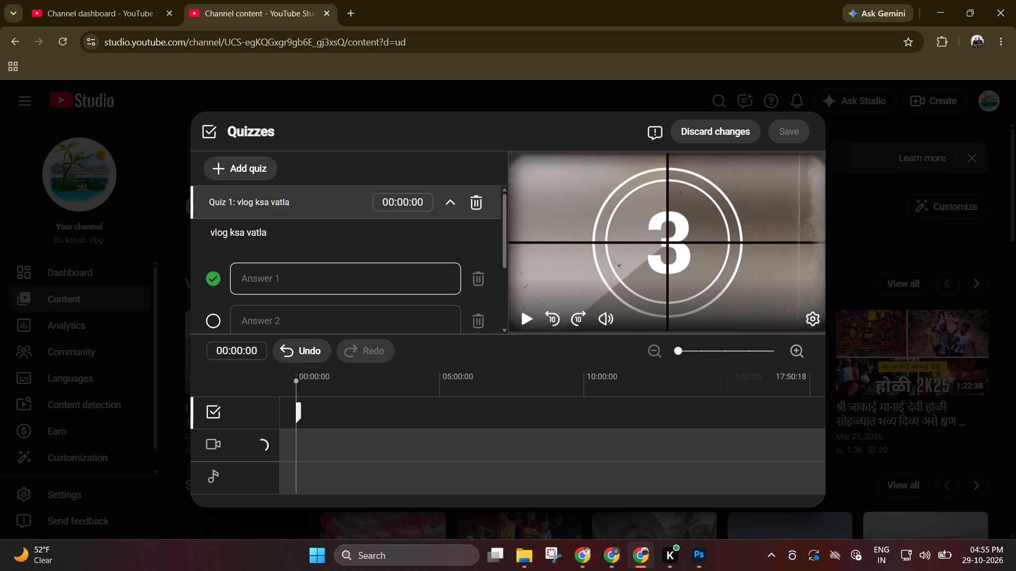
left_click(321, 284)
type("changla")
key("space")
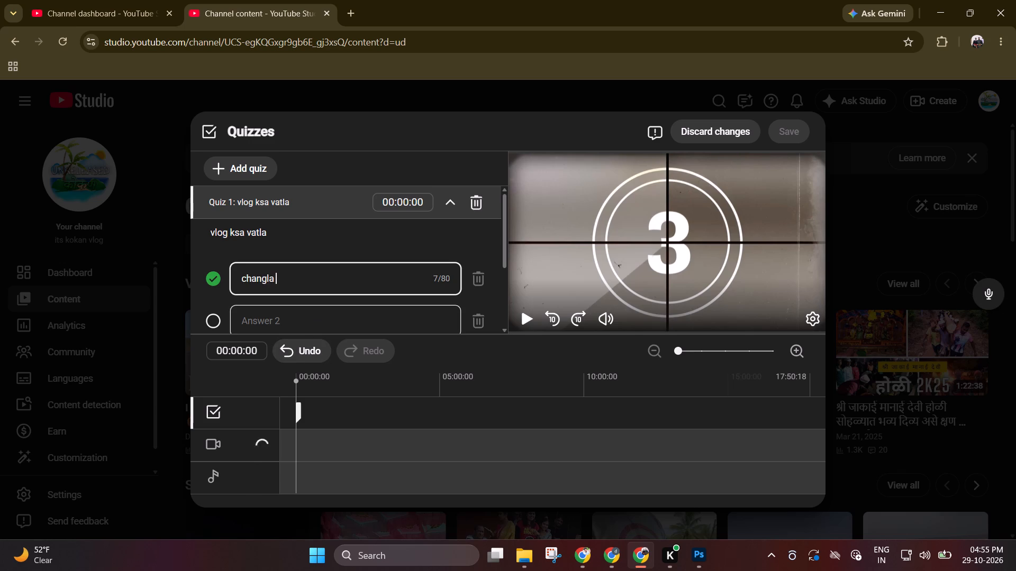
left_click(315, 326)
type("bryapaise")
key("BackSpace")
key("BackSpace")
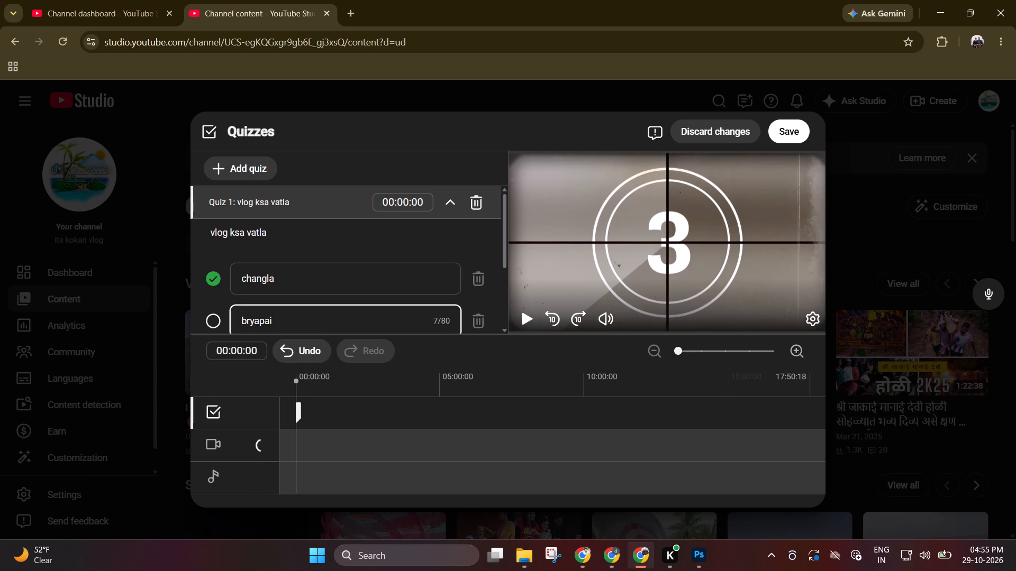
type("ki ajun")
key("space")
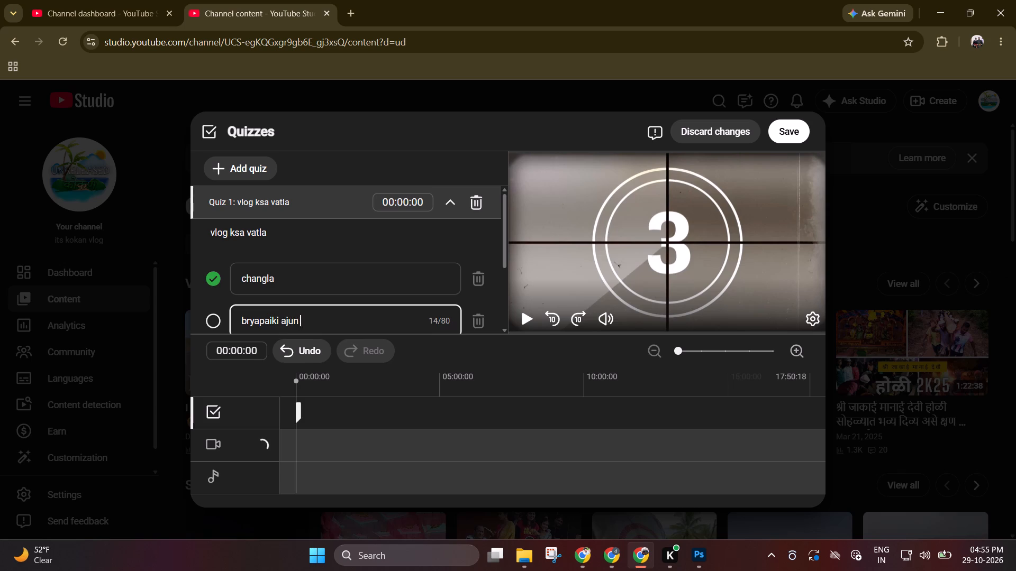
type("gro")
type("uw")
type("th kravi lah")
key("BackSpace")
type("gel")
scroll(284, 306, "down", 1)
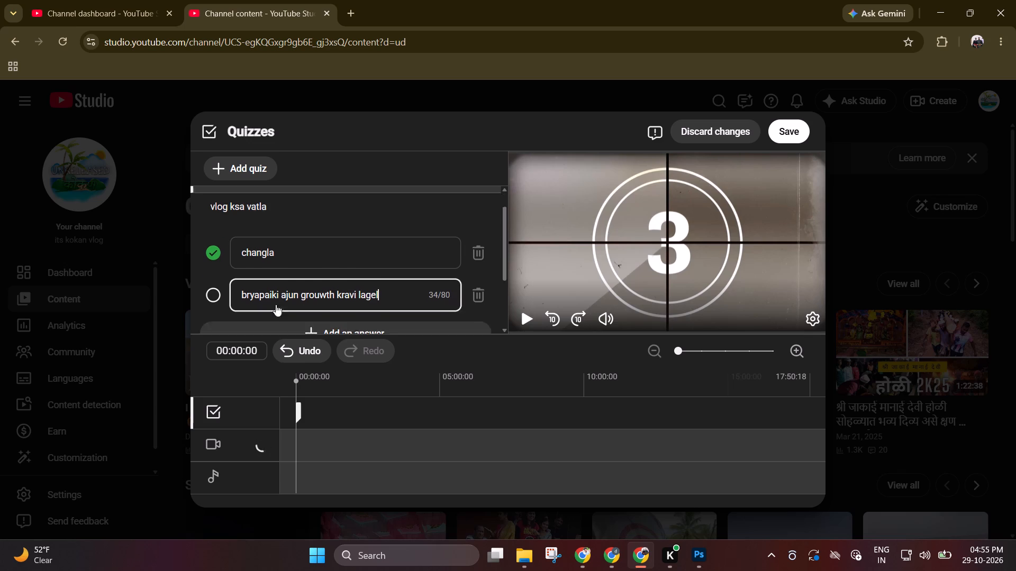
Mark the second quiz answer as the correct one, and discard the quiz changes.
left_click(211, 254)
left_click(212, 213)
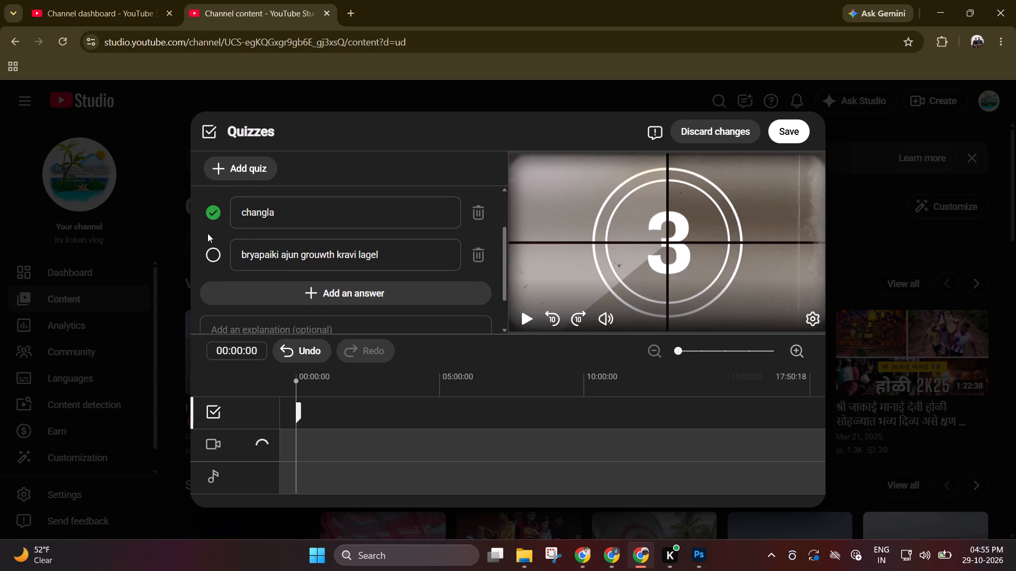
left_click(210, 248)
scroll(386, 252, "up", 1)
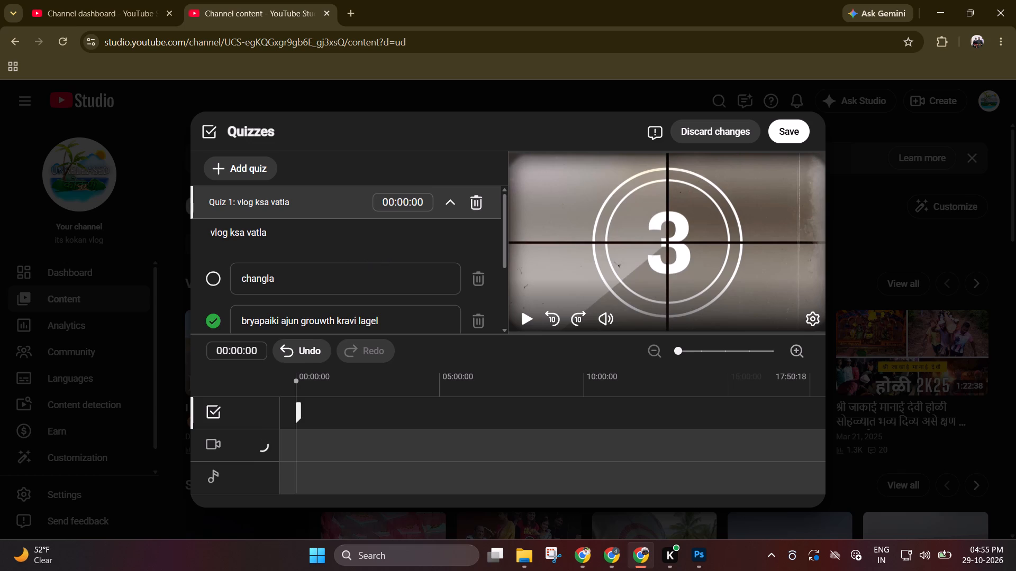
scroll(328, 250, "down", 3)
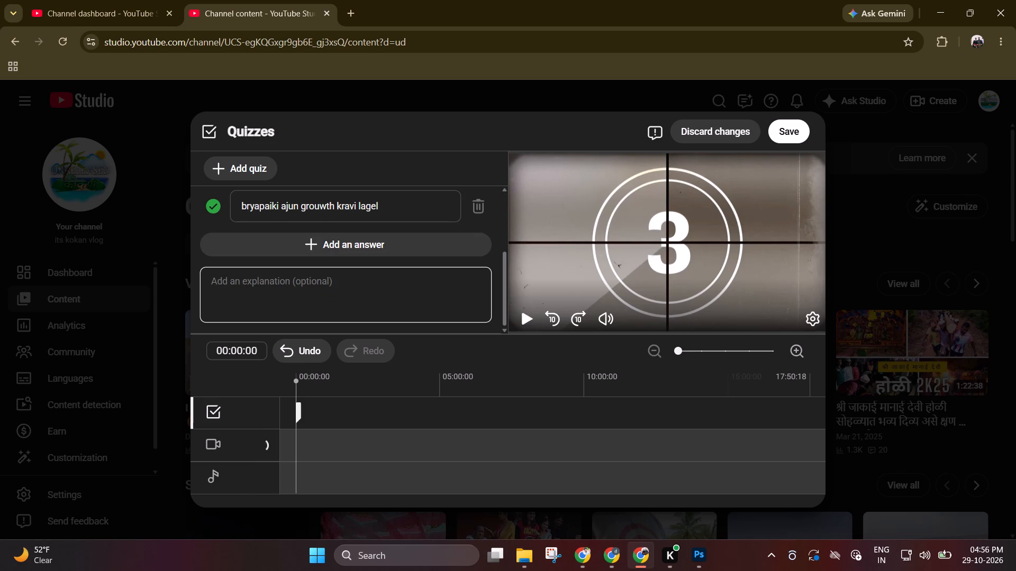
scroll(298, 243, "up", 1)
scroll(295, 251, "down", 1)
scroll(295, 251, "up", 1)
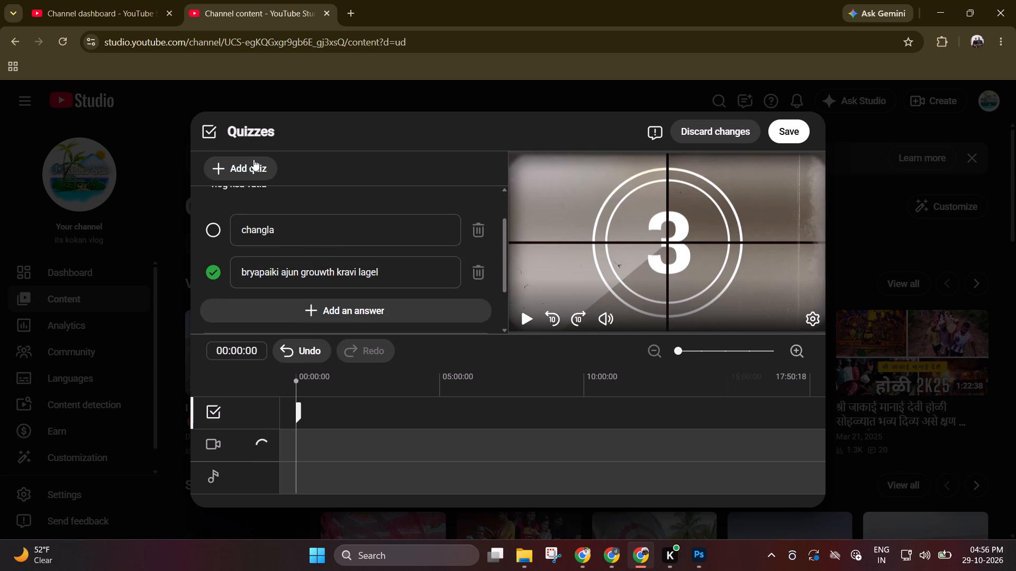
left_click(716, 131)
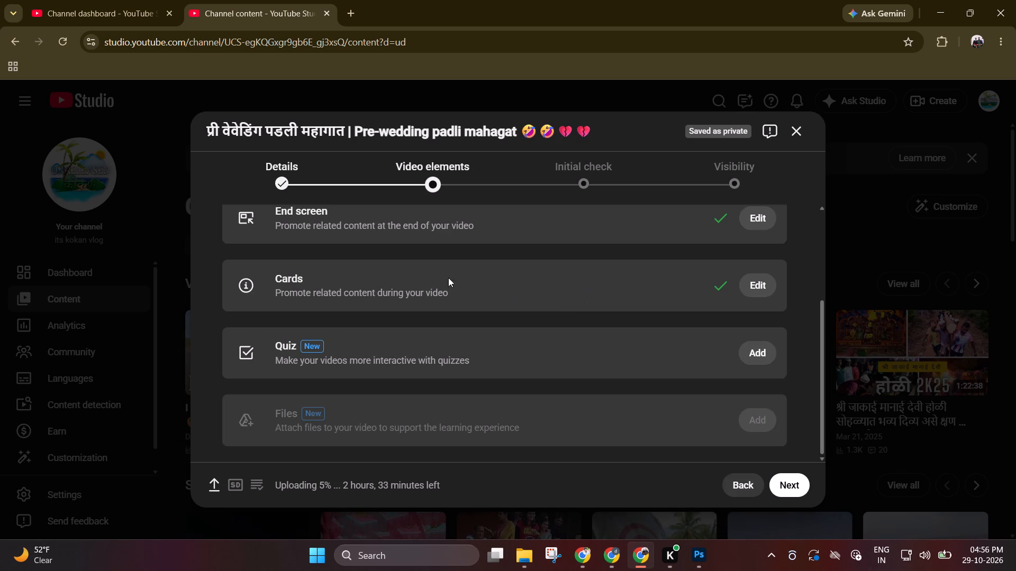
Advance from the video elements through the initial check to the visibility stage.
scroll(618, 453, "down", 3)
scroll(621, 382, "up", 8)
left_click(784, 480)
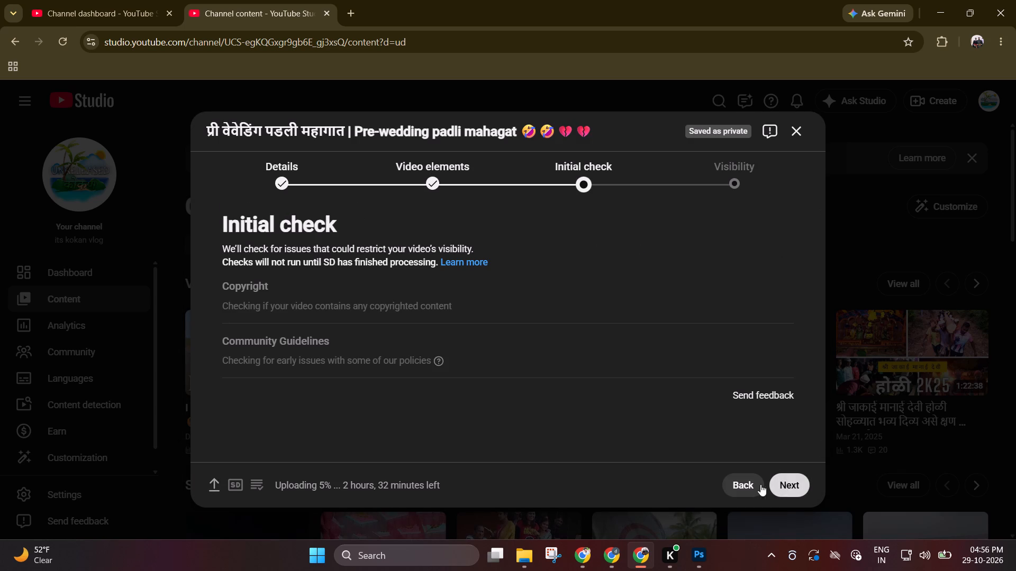
left_click(280, 224)
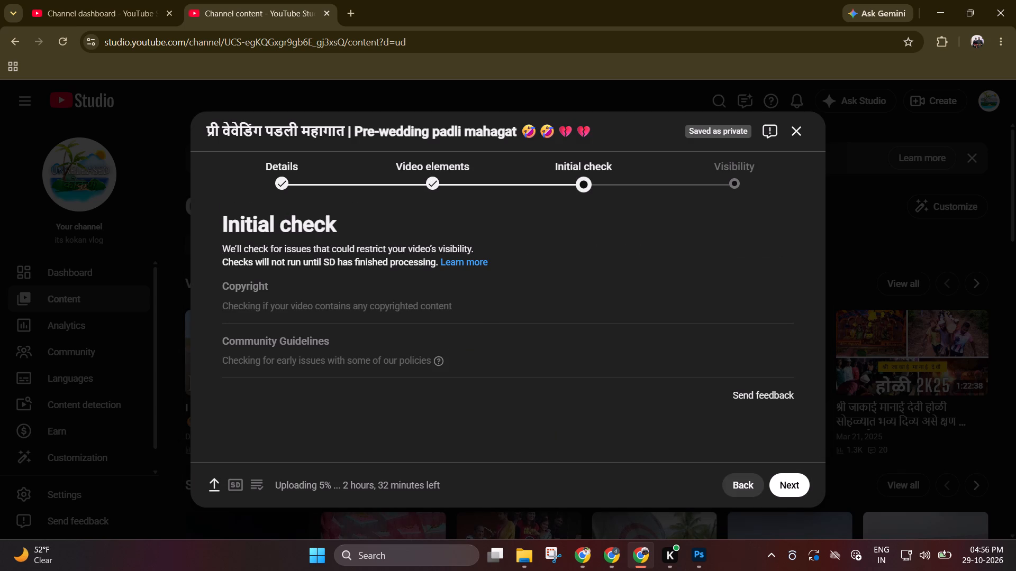
left_click(305, 302)
left_click(787, 484)
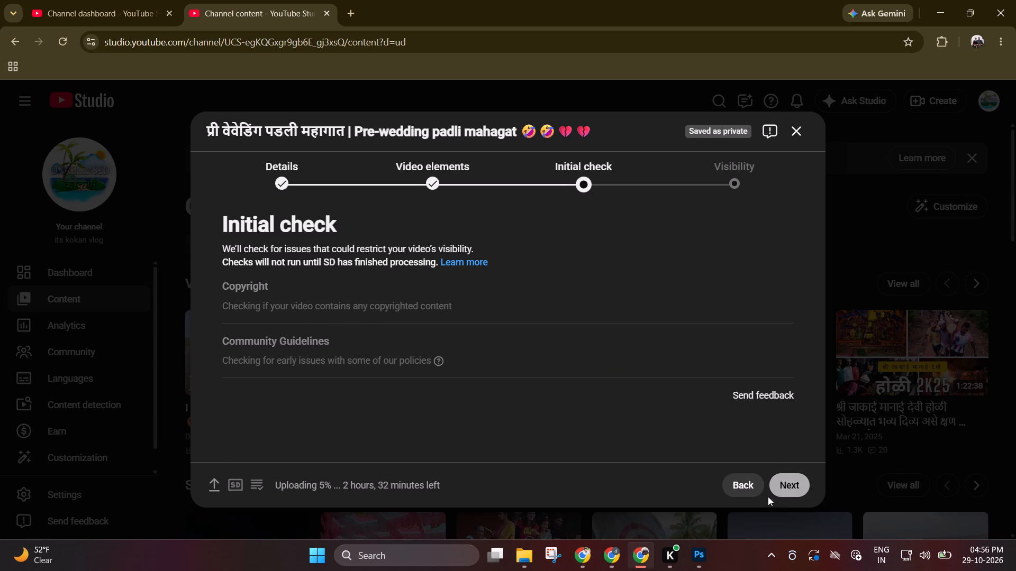
Set the video's visibility to Public.
scroll(259, 347, "down", 1)
left_click(261, 328)
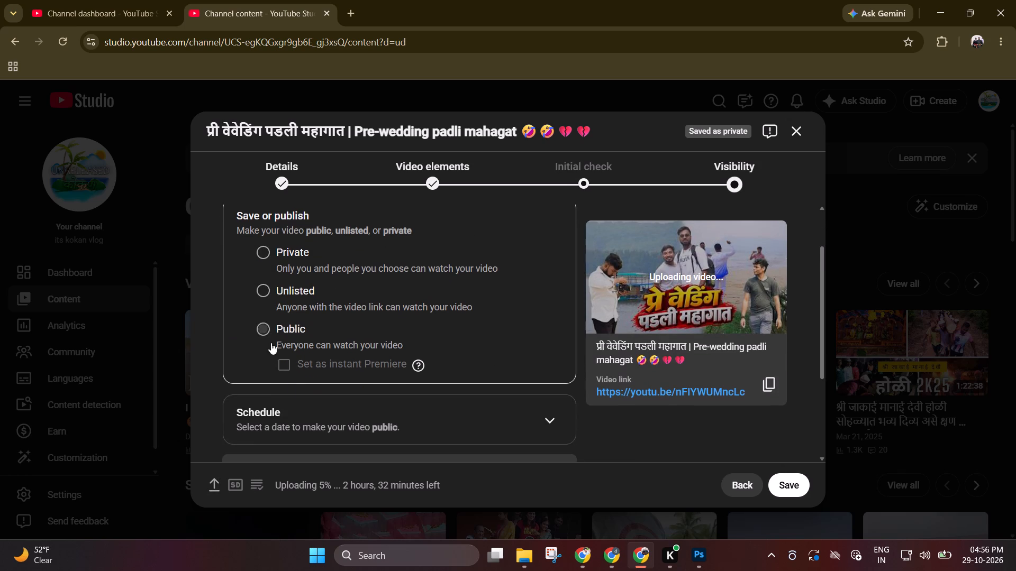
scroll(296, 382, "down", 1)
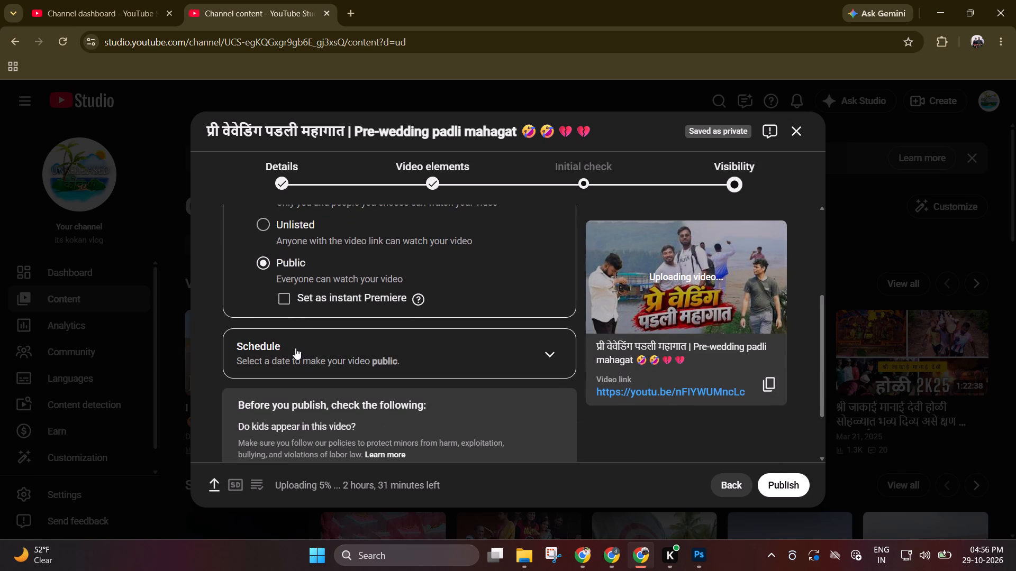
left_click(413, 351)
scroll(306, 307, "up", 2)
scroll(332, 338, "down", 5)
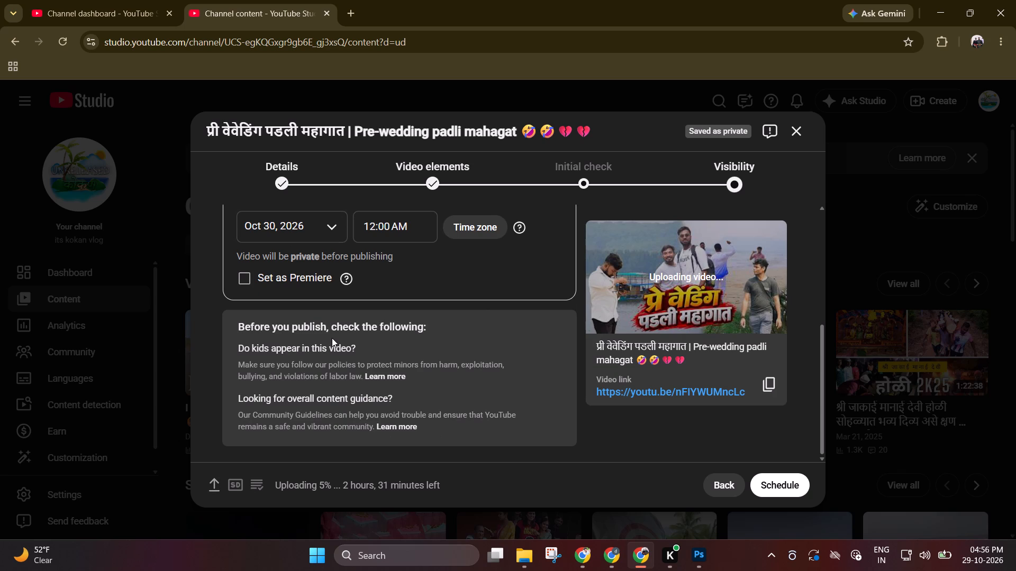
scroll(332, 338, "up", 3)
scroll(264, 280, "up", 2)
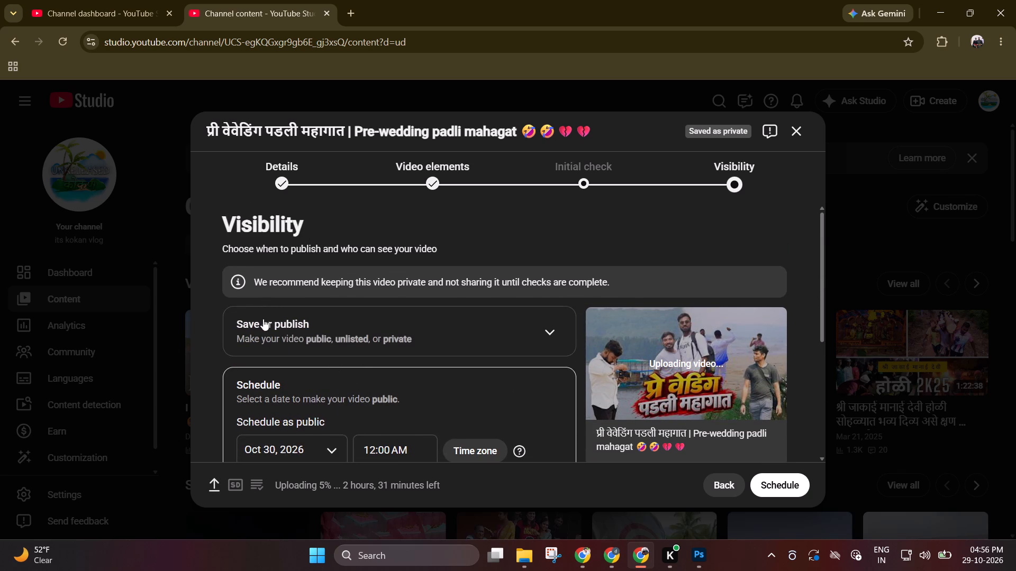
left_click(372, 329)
Publish the video immediately, choosing to publish anyway before the content checks finish.
scroll(337, 370, "down", 2)
scroll(350, 413, "down", 3)
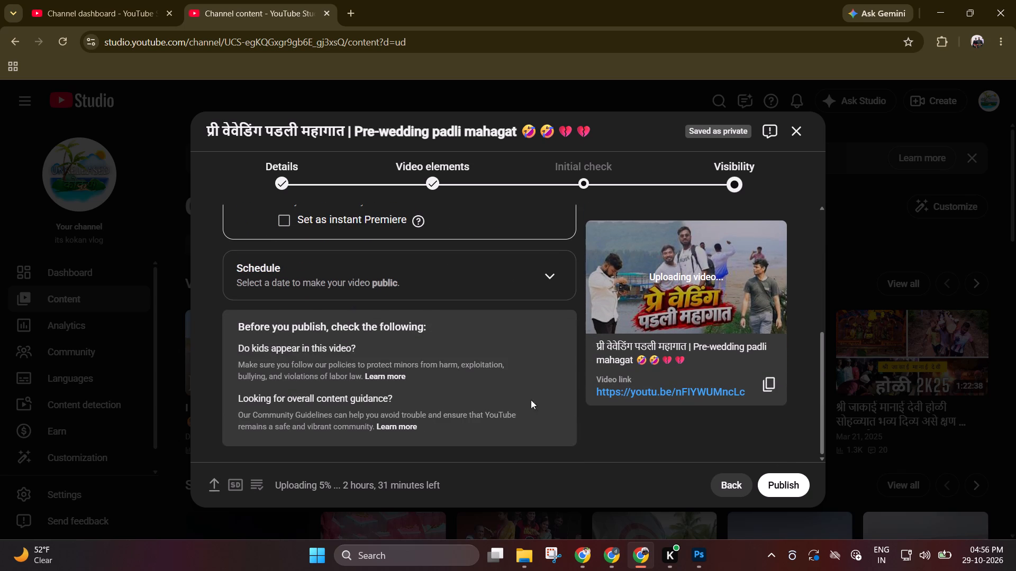
left_click(773, 484)
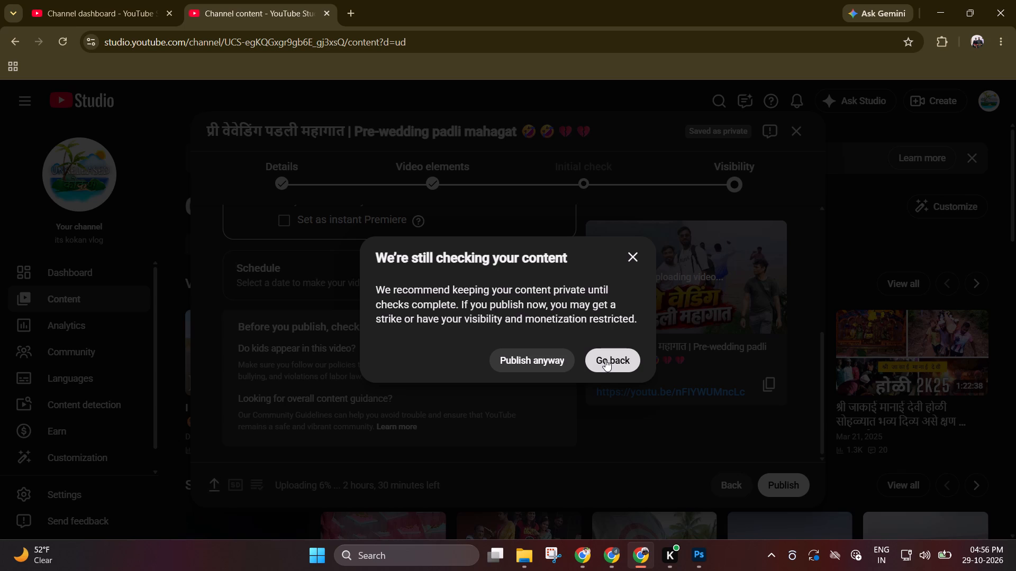
left_click(555, 363)
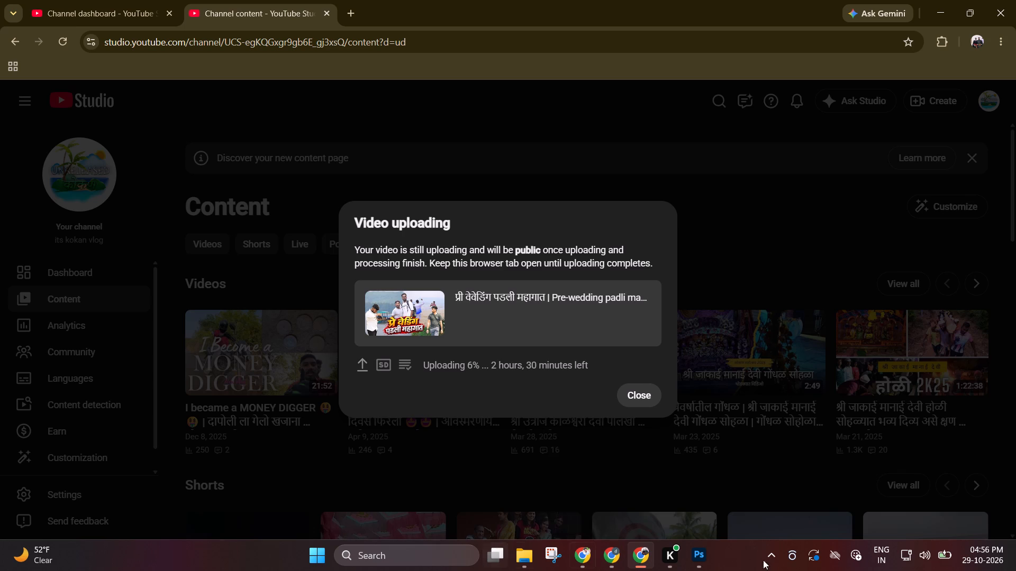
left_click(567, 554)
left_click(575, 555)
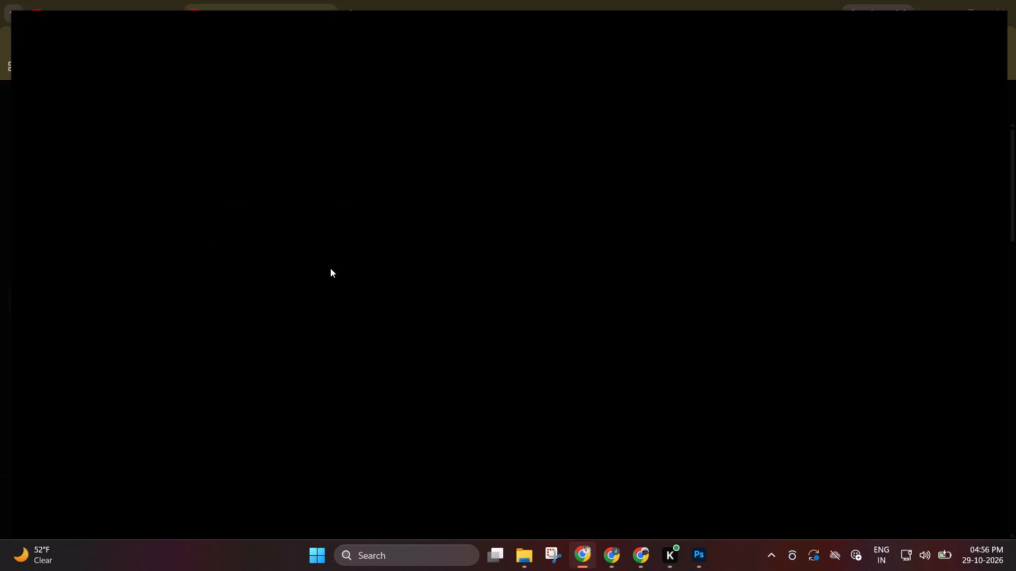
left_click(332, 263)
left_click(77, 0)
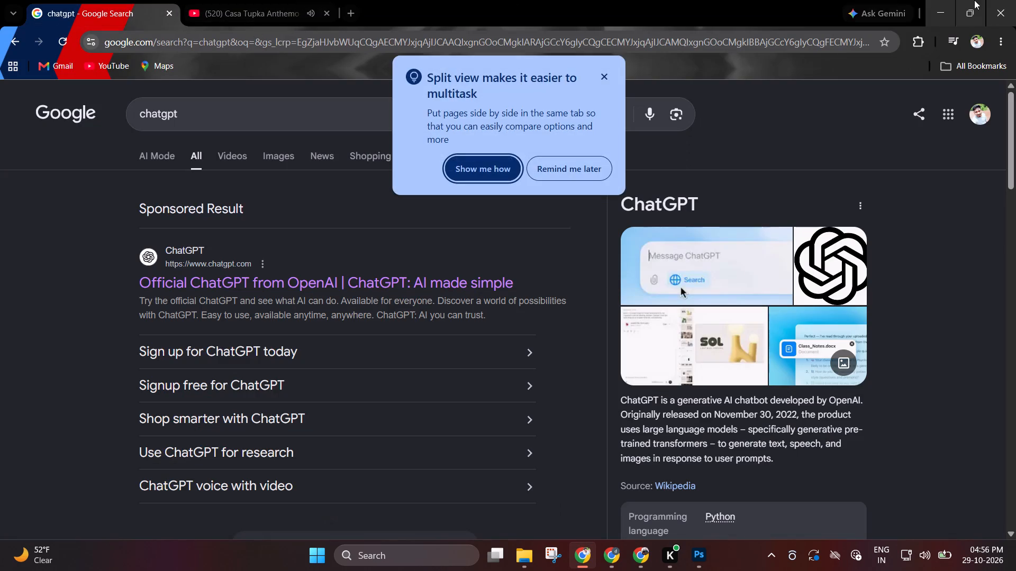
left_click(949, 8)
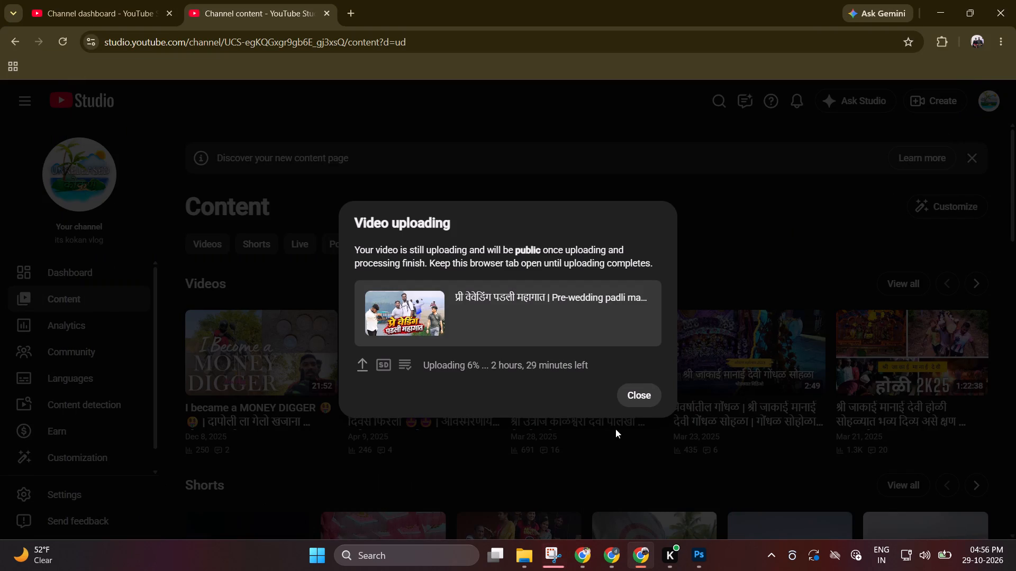
Dismiss the video uploading dialog and go to the channel dashboard.
left_click(629, 404)
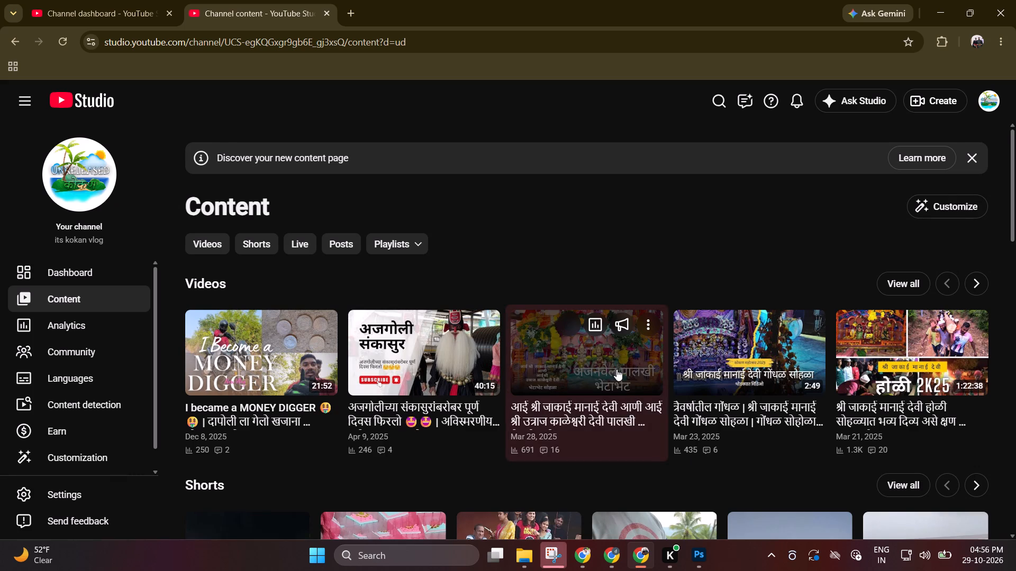
left_click(128, 273)
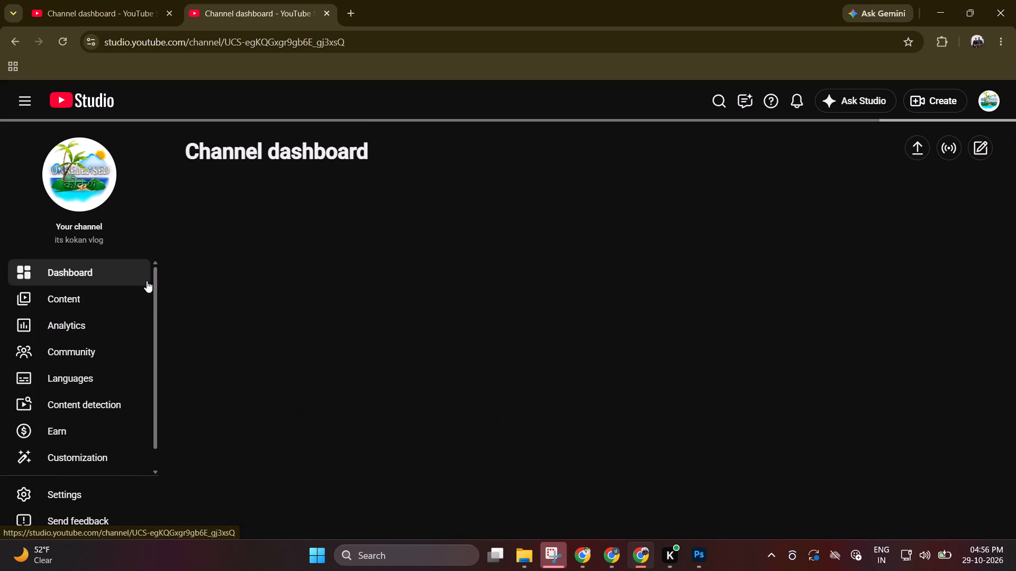